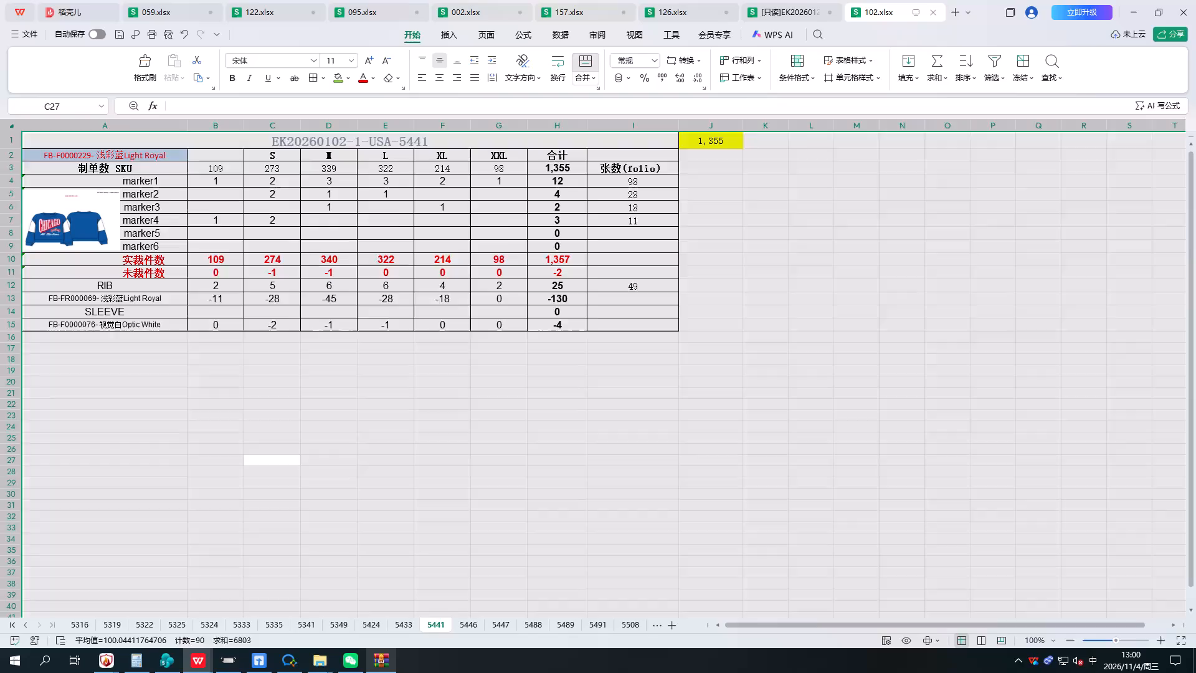
# Look over the order sheets 5316 and 5319 in the 102.xlsx workbook.
pyautogui.moveTo(335, 450); pyautogui.dragTo(689, 672)
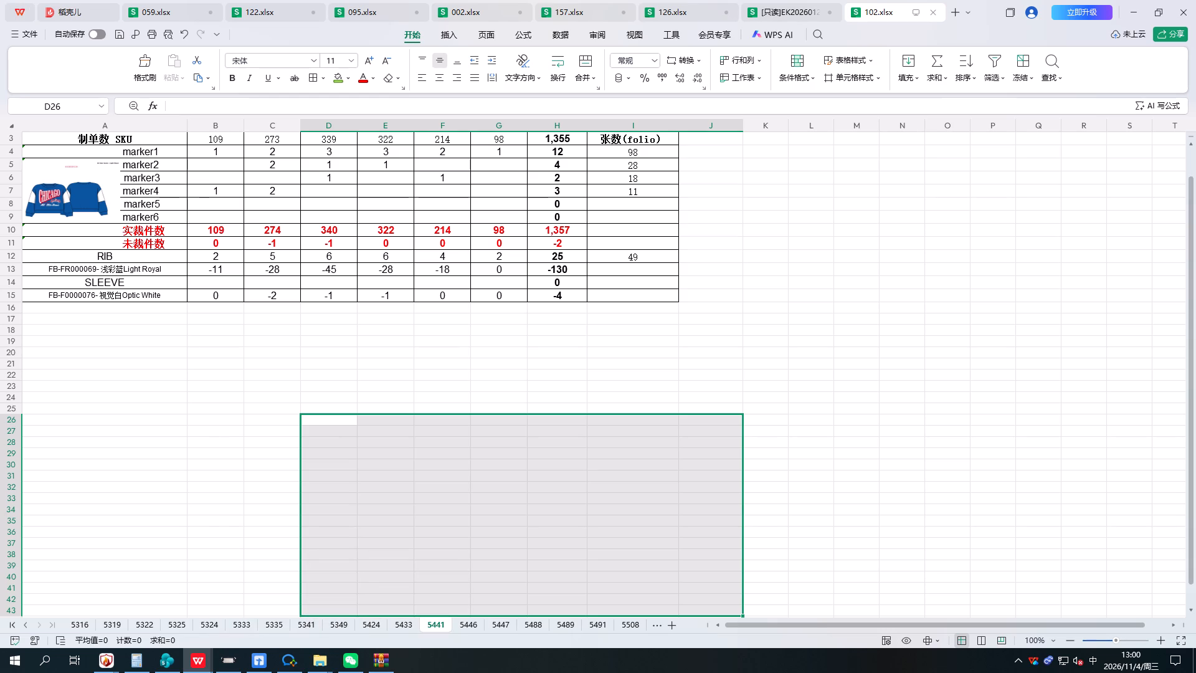
pyautogui.click(254, 0)
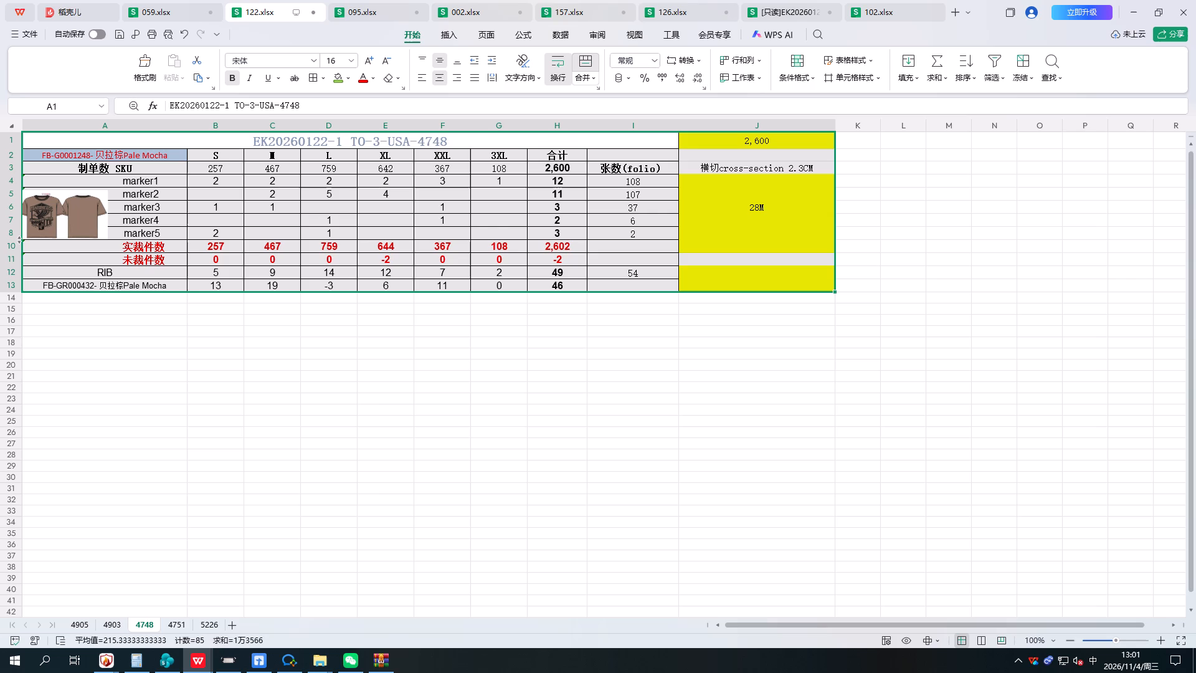
pyautogui.click(862, 2)
pyautogui.scroll(3, 390, 436)
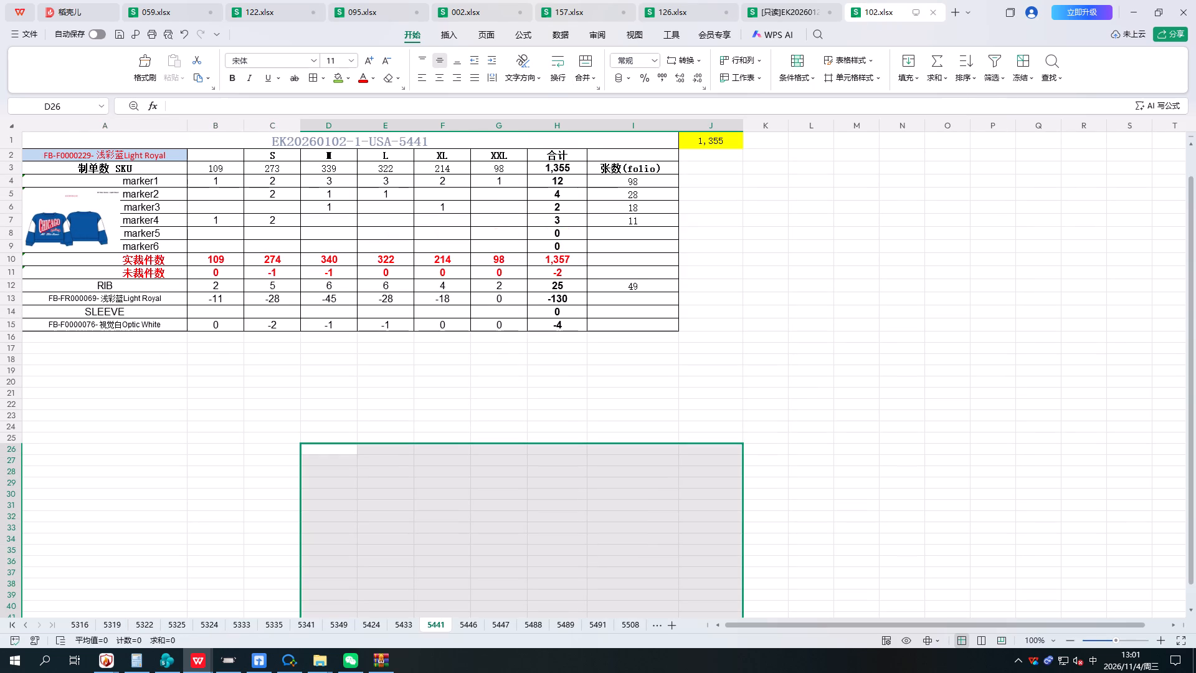
pyautogui.scroll(8, 394, 445)
pyautogui.click(85, 627)
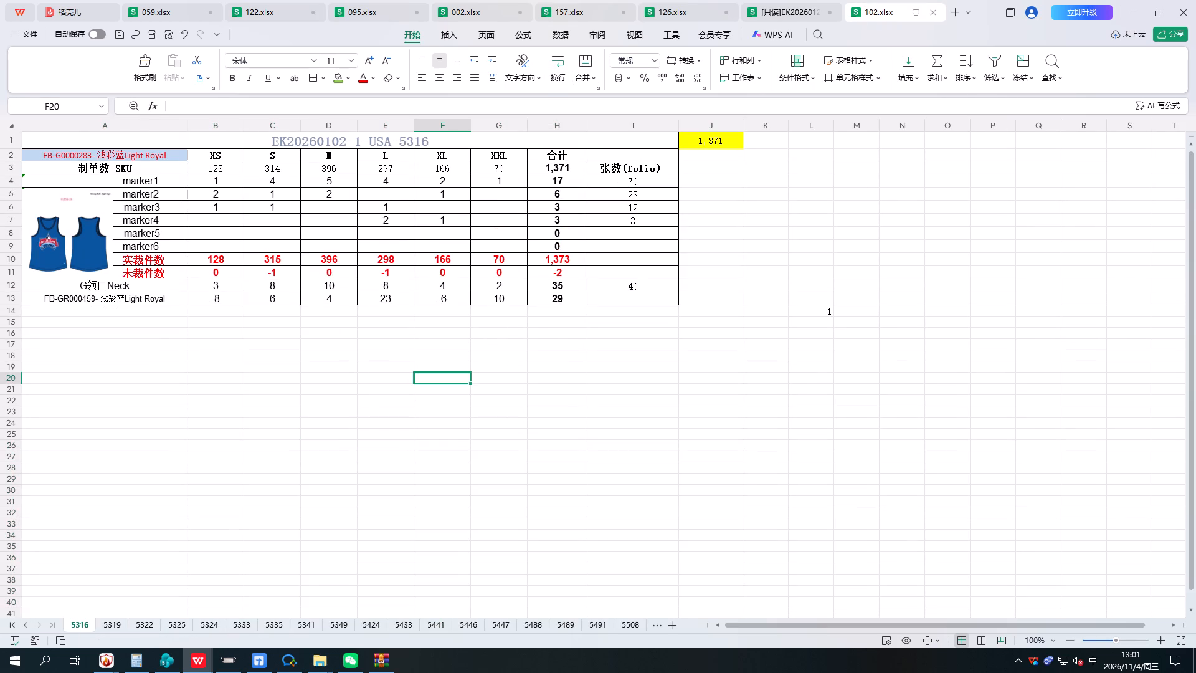
pyautogui.scroll(3, 134, 499)
pyautogui.click(119, 624)
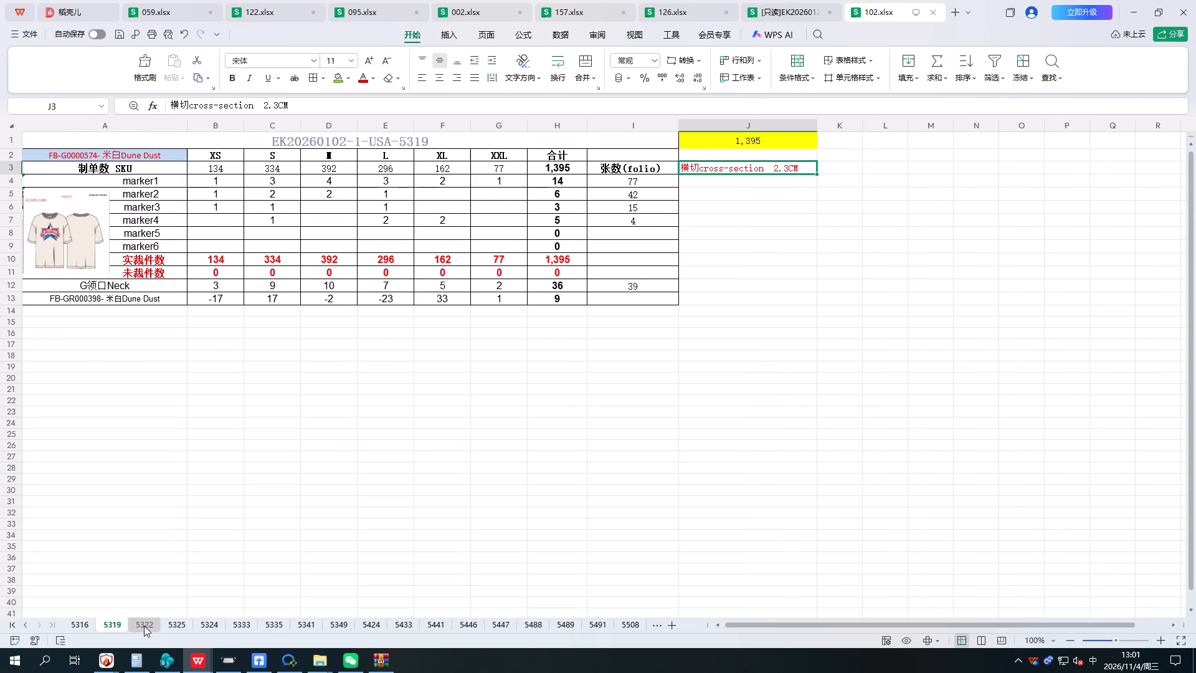
pyautogui.click(78, 622)
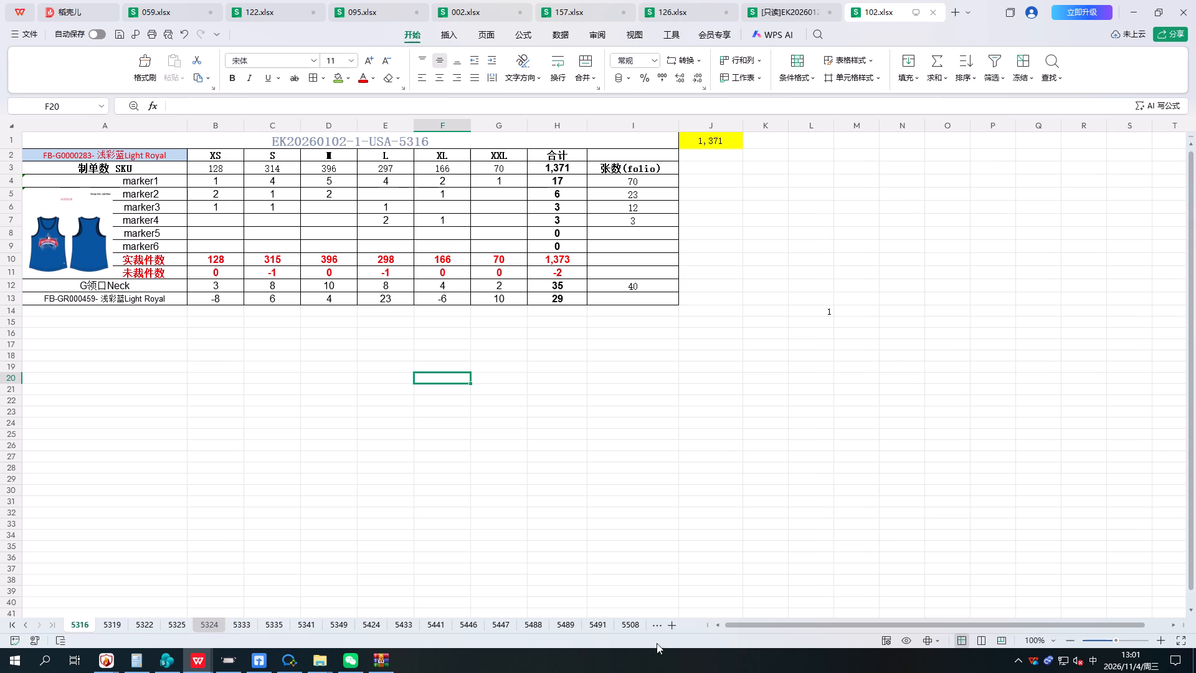
pyautogui.scroll(-6, 640, 623)
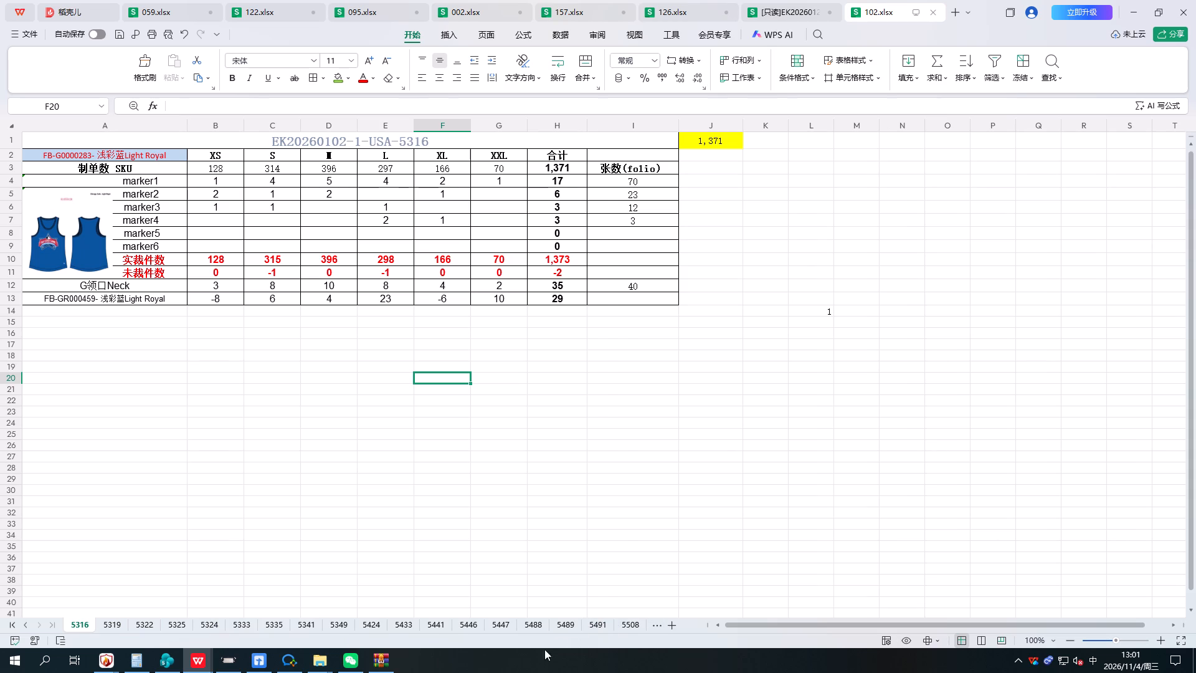
# Switch to the EBK订单10.27 online planning sheet and filter the EB PO column to all orders matching 102.
pyautogui.click(255, 657)
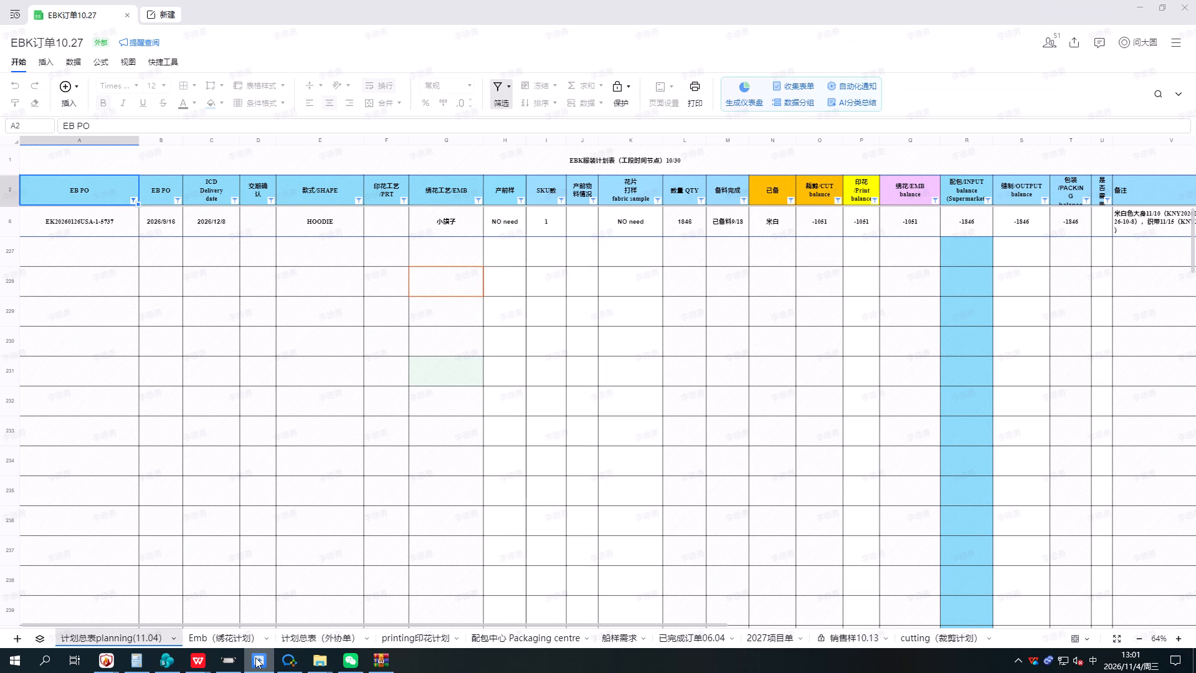
pyautogui.scroll(3, 122, 247)
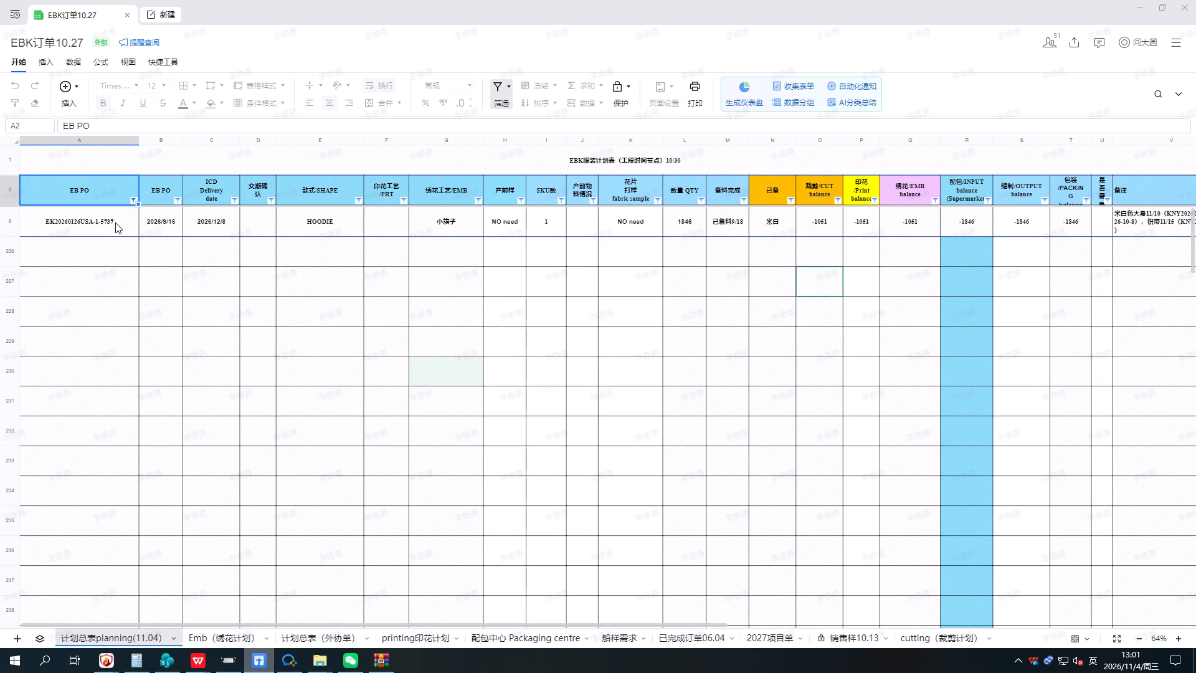
pyautogui.click(134, 199)
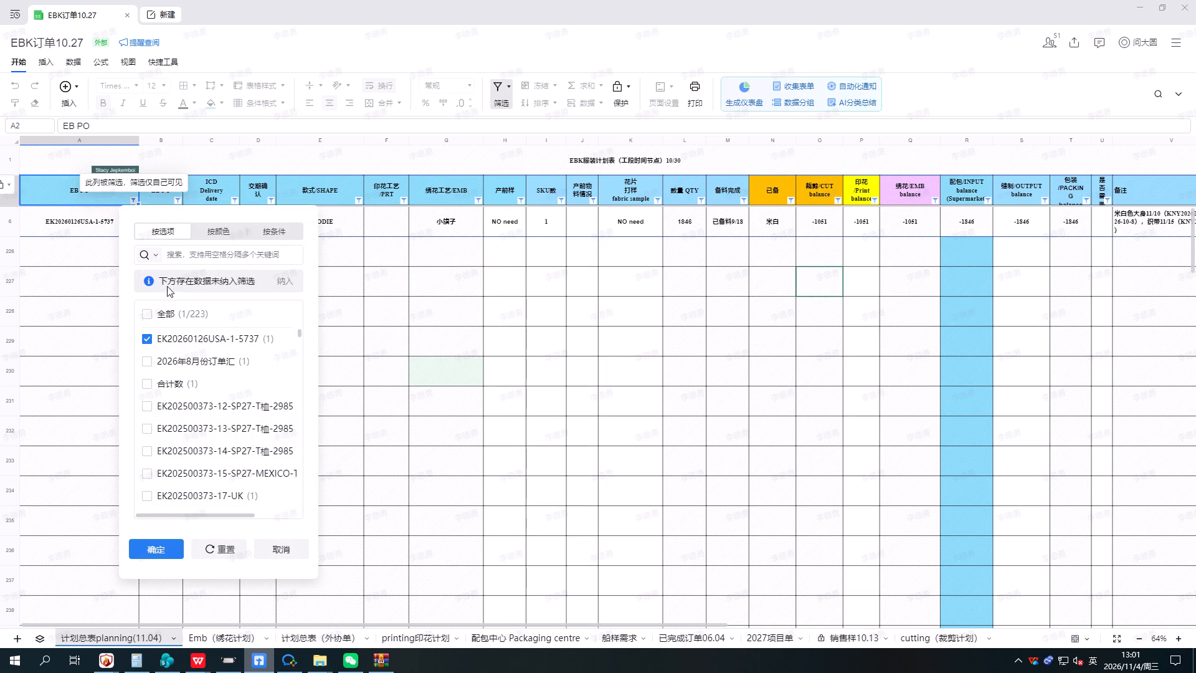
pyautogui.write('102')
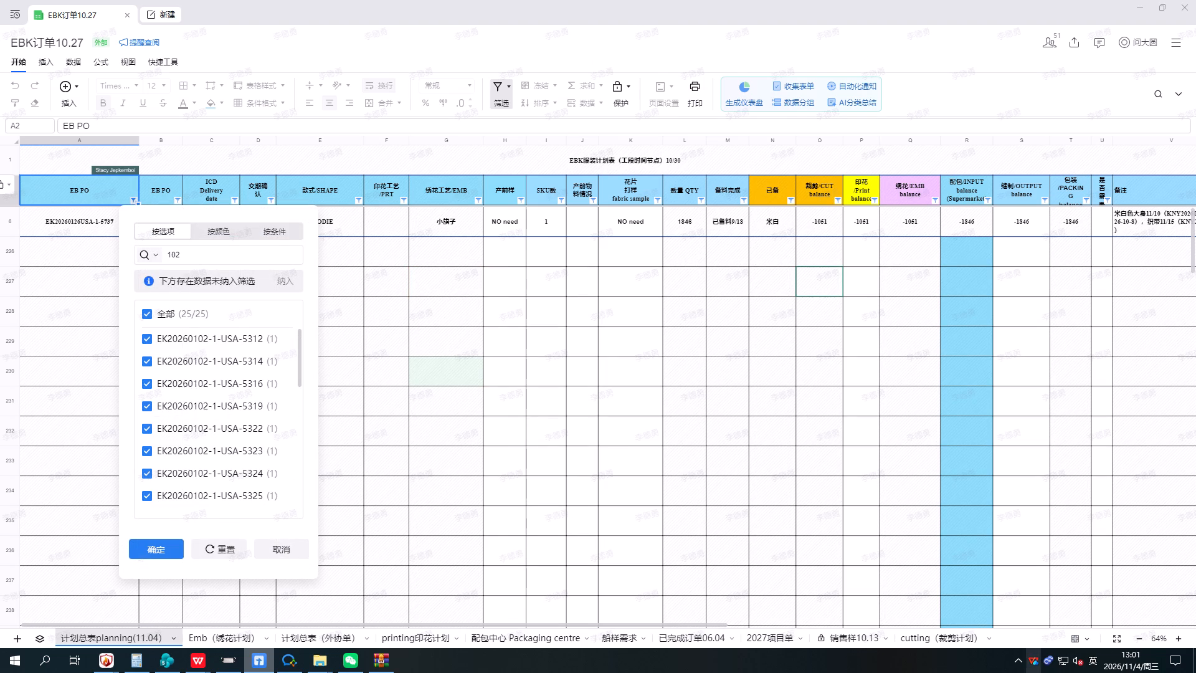
pyautogui.scroll(-10, 153, 389)
pyautogui.scroll(-2, 199, 473)
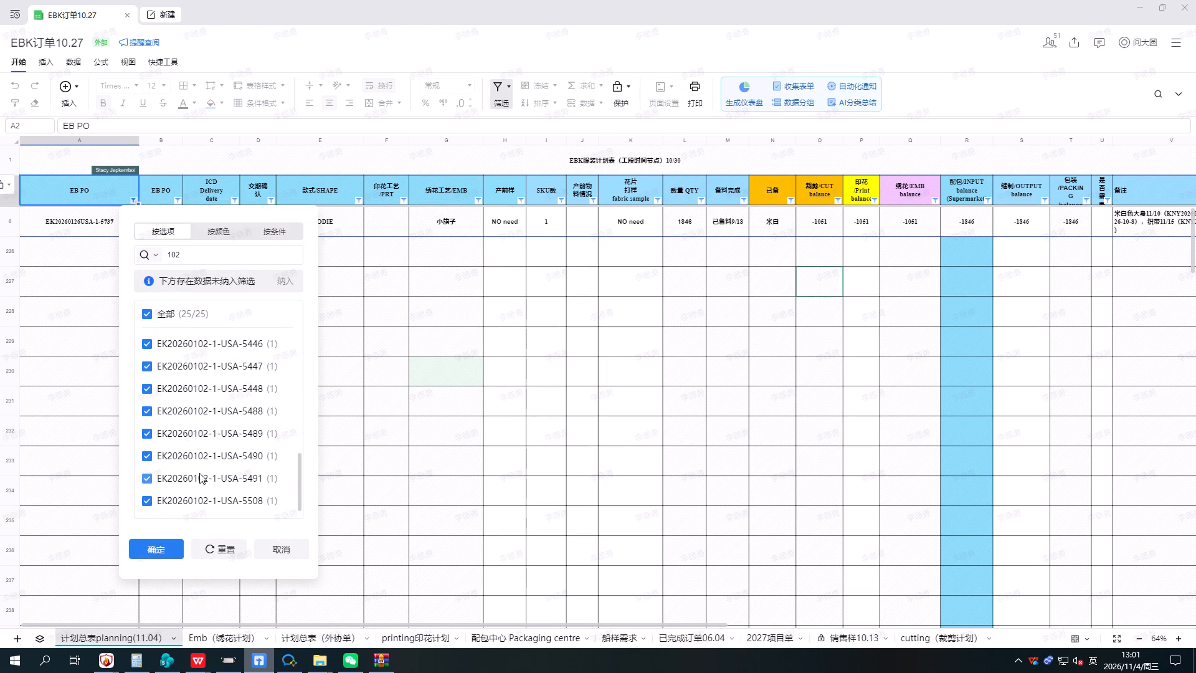
pyautogui.scroll(-3, 199, 473)
pyautogui.click(163, 547)
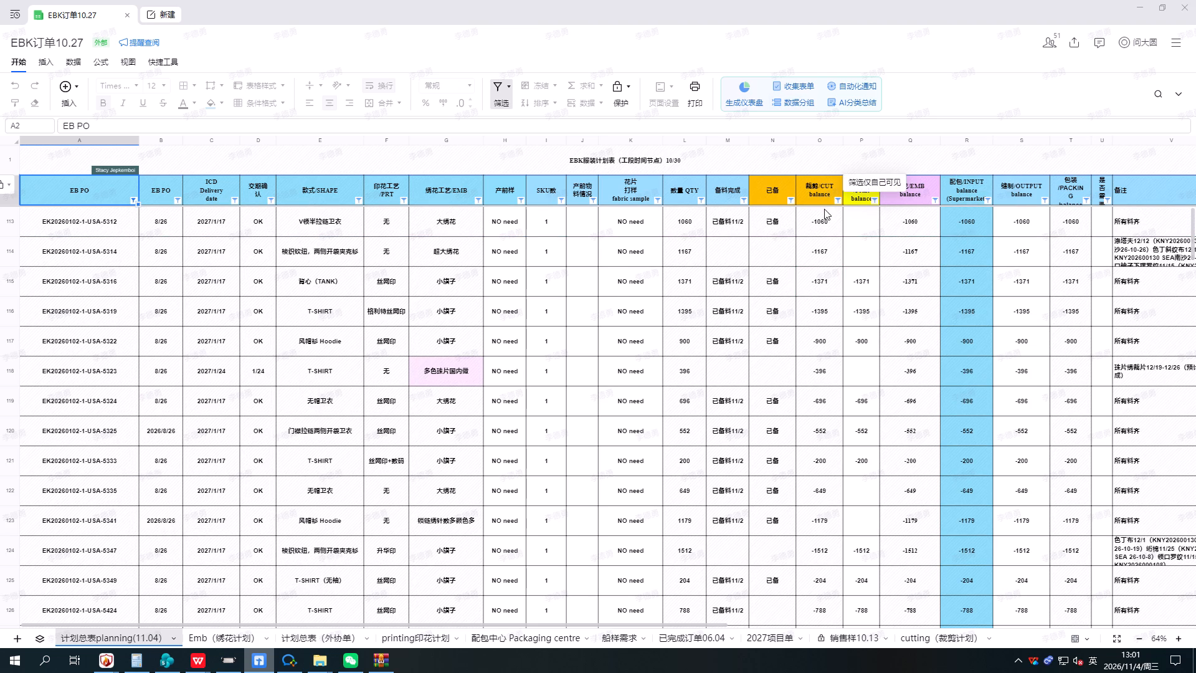
# Select the 数量 QTY values of all the filtered 102 orders to read their sum.
pyautogui.moveTo(690, 217); pyautogui.dragTo(685, 446)
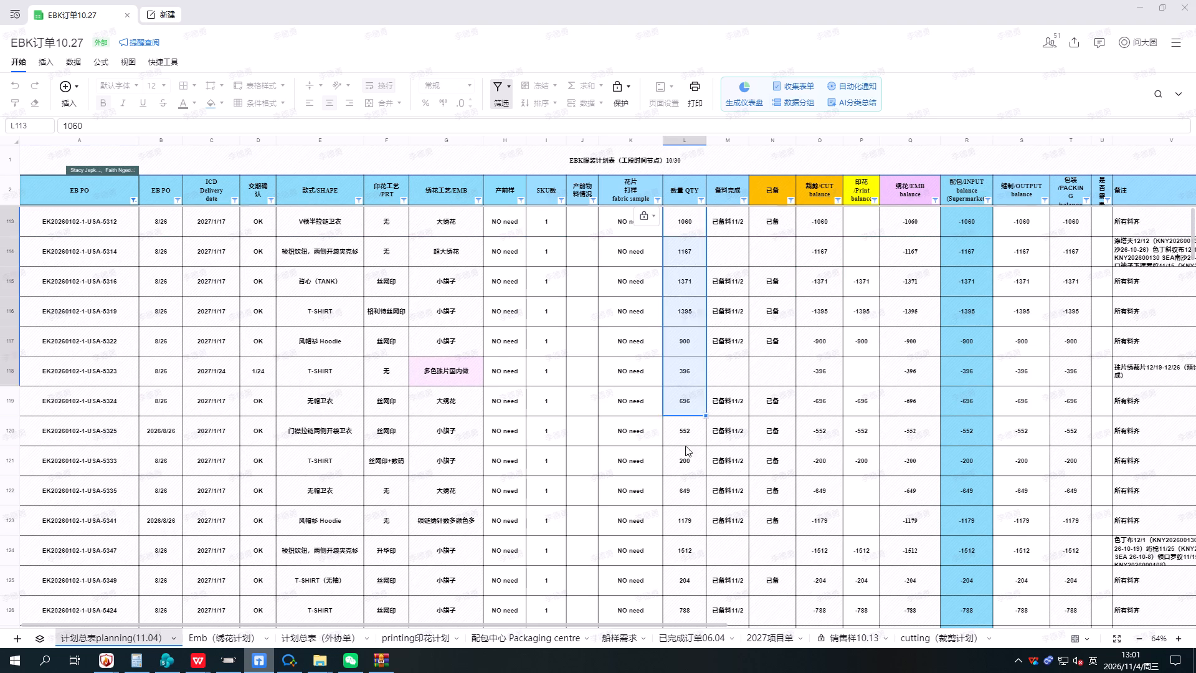
pyautogui.moveTo(685, 446); pyautogui.dragTo(676, 414)
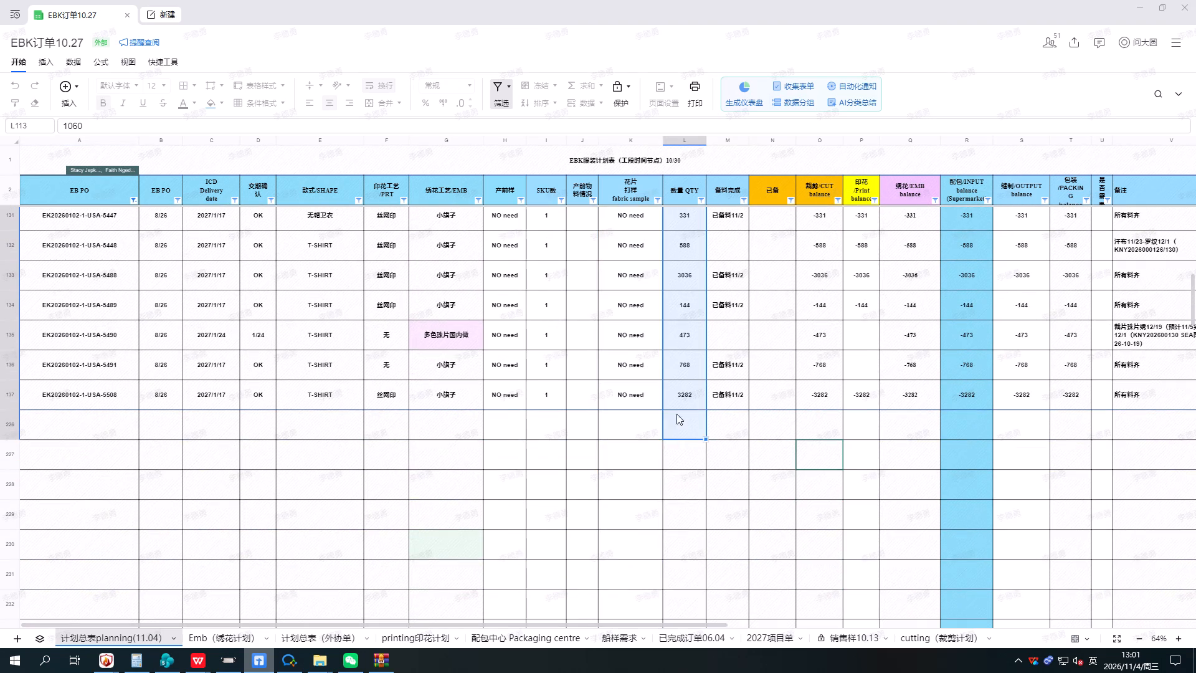
pyautogui.moveTo(676, 414); pyautogui.dragTo(684, 391)
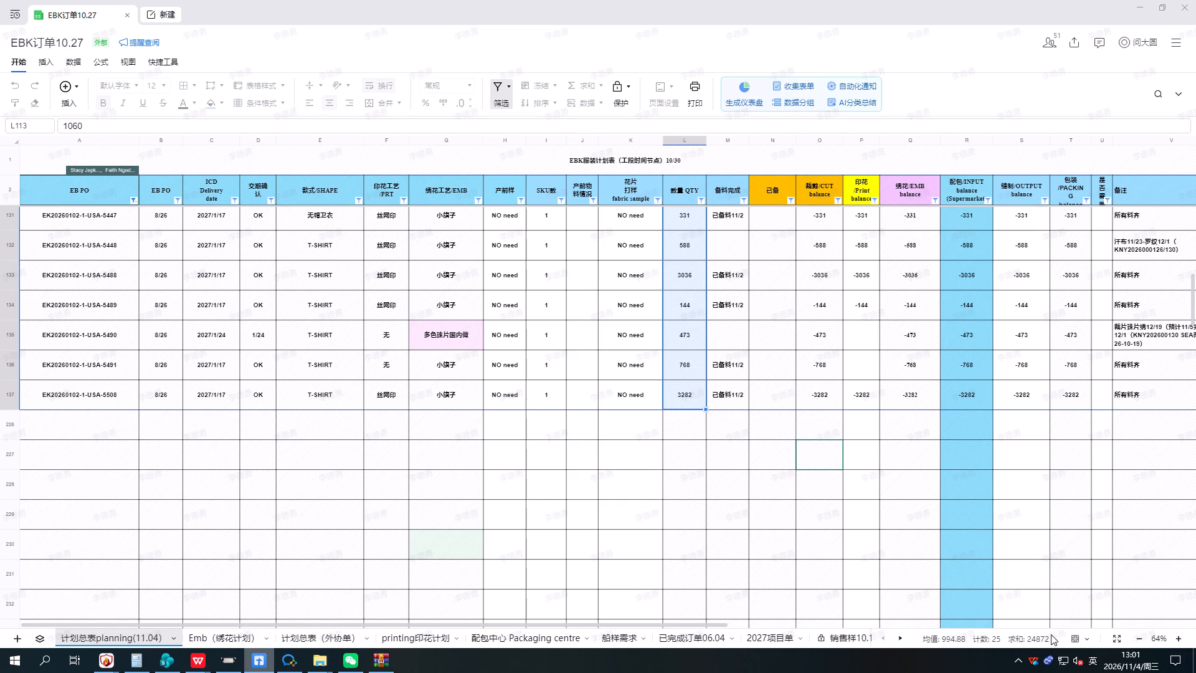
# Return to 102.xlsx in WPS Office and enter 24872 in cell N1 of sheet 5316.
pyautogui.click(1143, 2)
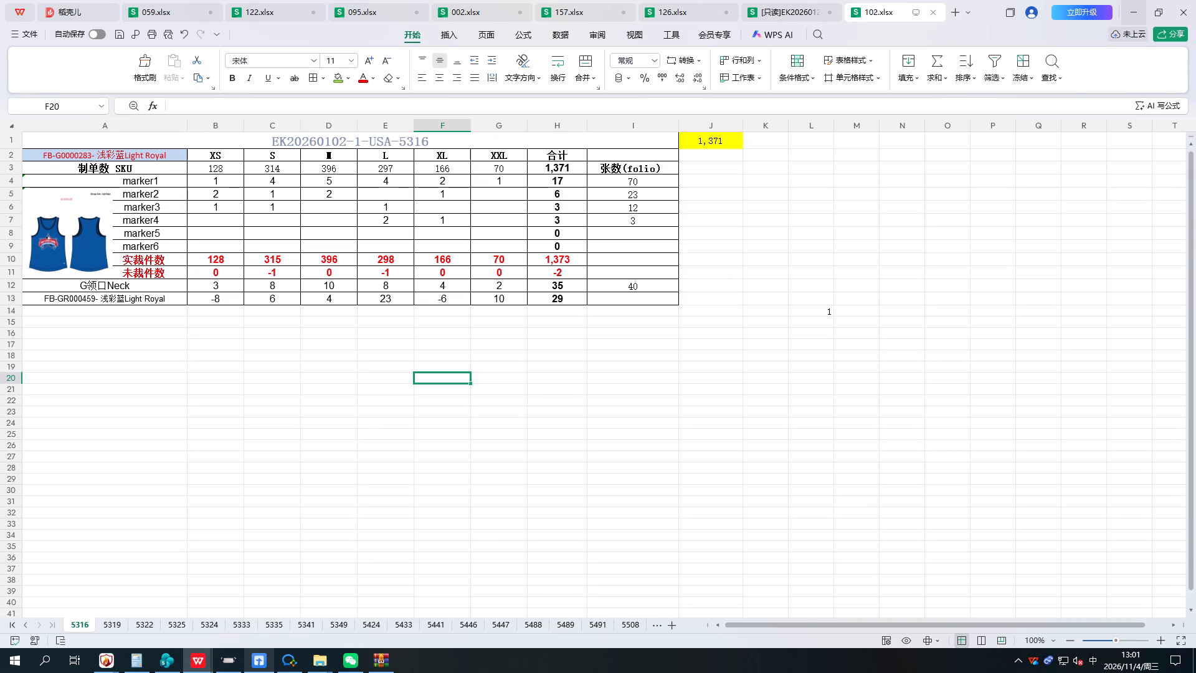
pyautogui.click(907, 144)
pyautogui.press('2')
pyautogui.write('4872')
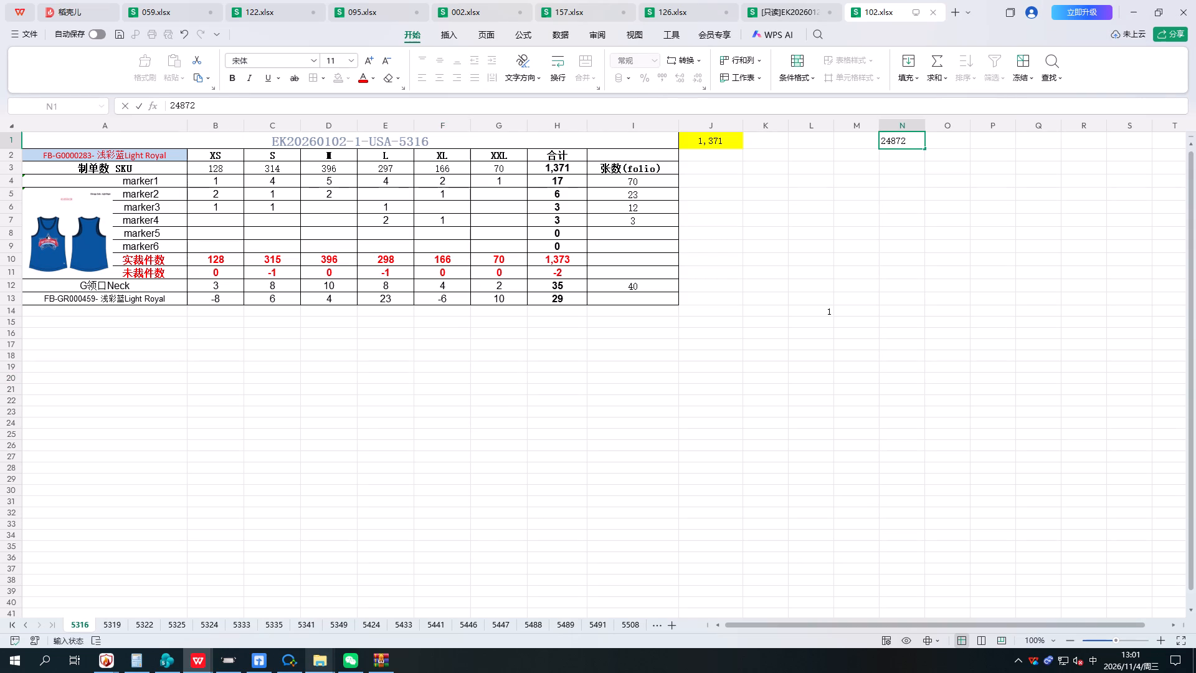
# Start an addition formula in cell K1 of sheet 5316, summing cell J1 from sheets 5316, 5319, 5322 and 5325.
pyautogui.click(776, 135)
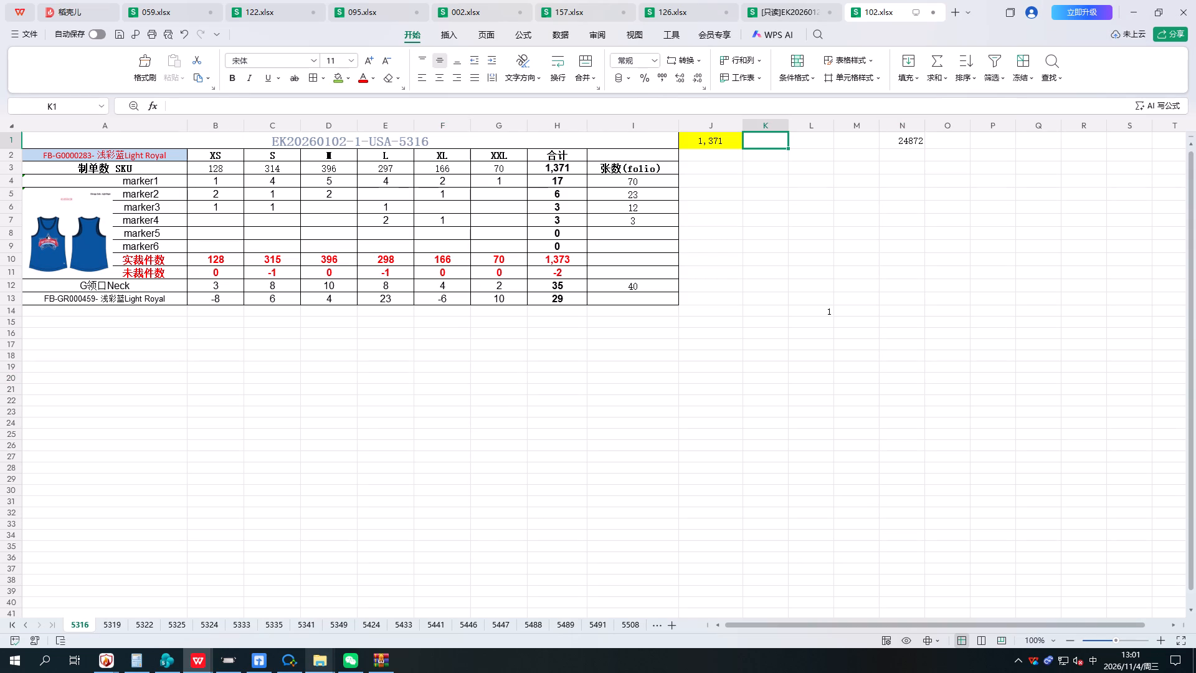
pyautogui.press('+')
pyautogui.click(718, 144)
pyautogui.press('+')
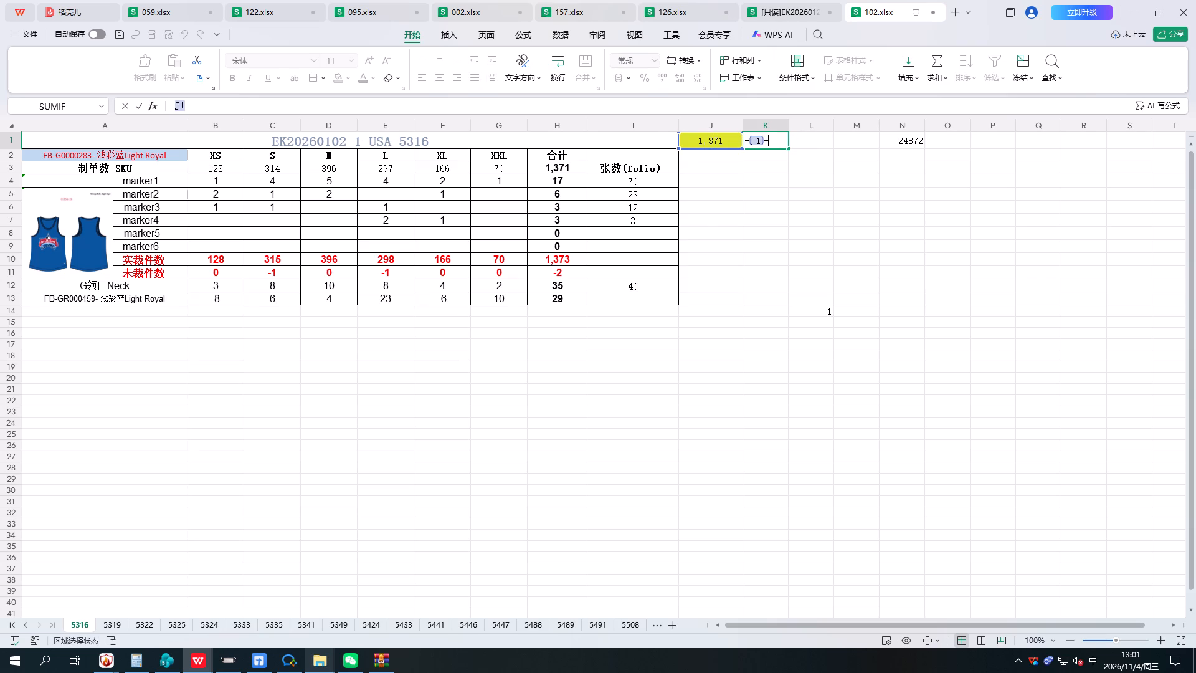
pyautogui.click(107, 622)
pyautogui.click(740, 140)
pyautogui.press('+')
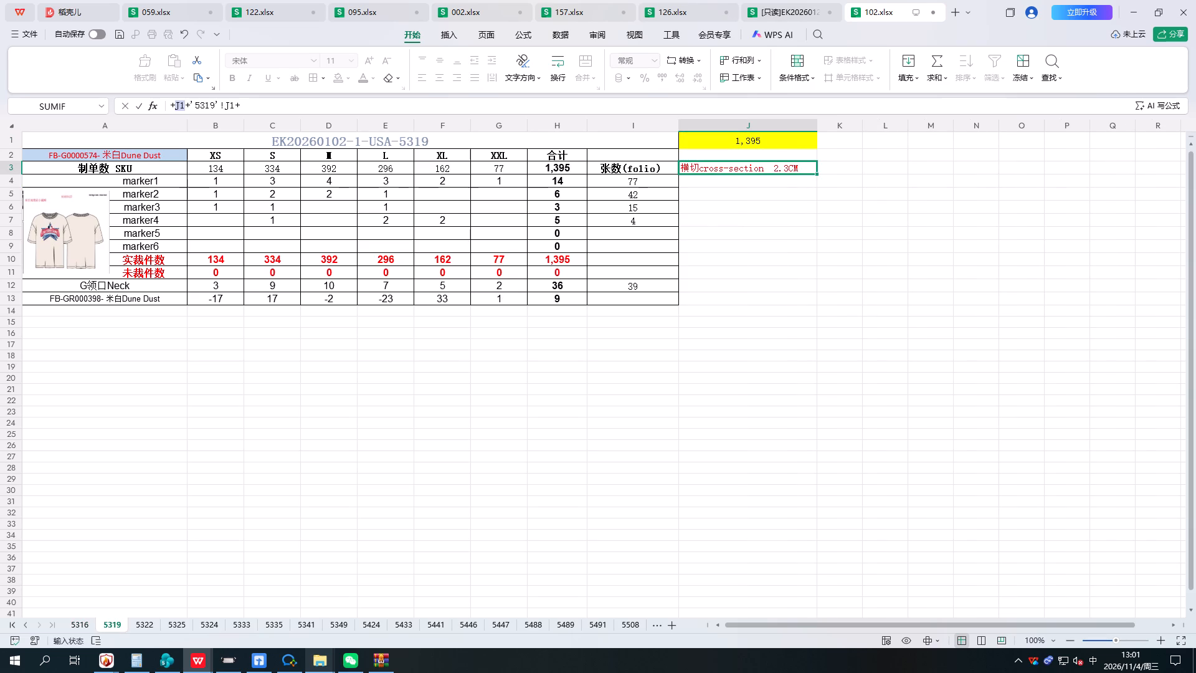
pyautogui.click(141, 623)
pyautogui.click(650, 136)
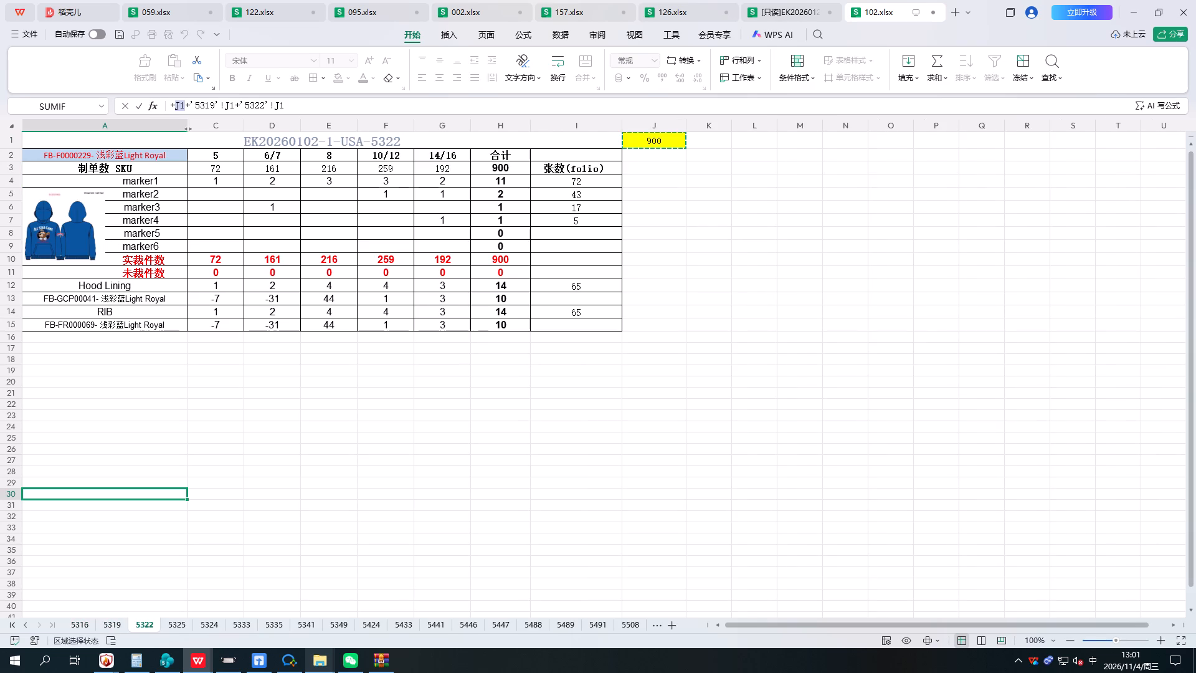
pyautogui.press('+')
pyautogui.click(173, 624)
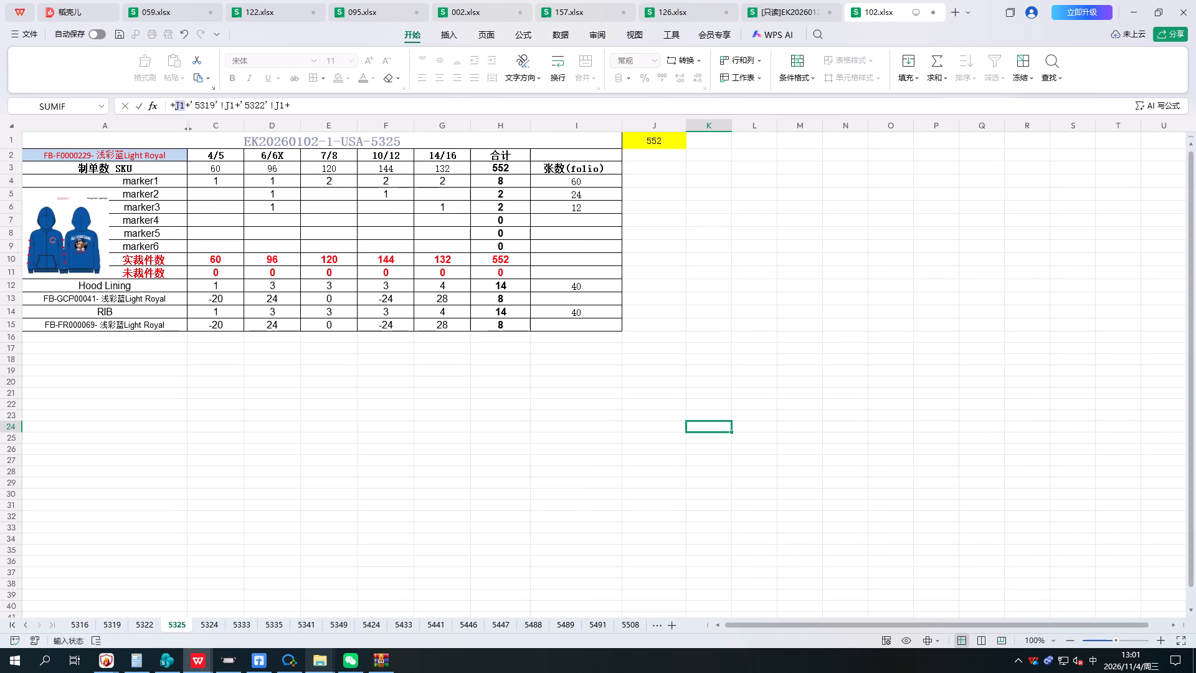
pyautogui.click(649, 136)
pyautogui.press('+')
# Extend the K1 addition formula with cell J1 from sheets 5324, 5333, 5335 and 5341.
pyautogui.click(216, 629)
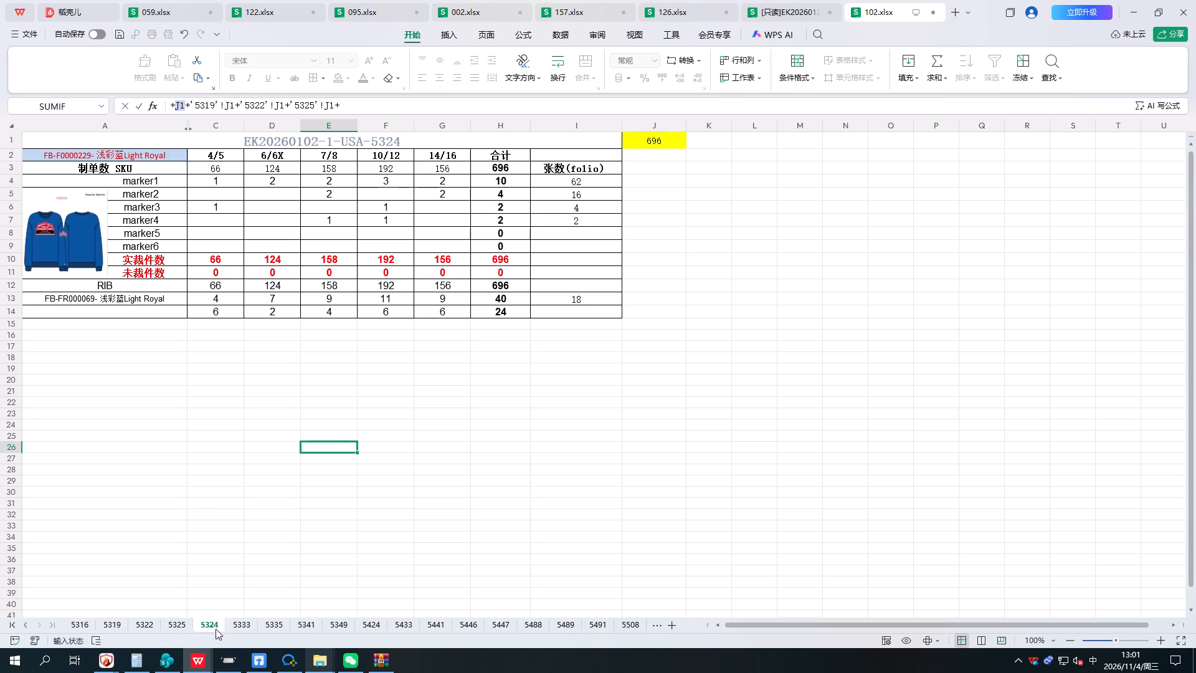
pyautogui.click(650, 135)
pyautogui.press('+')
pyautogui.click(239, 629)
pyautogui.click(747, 138)
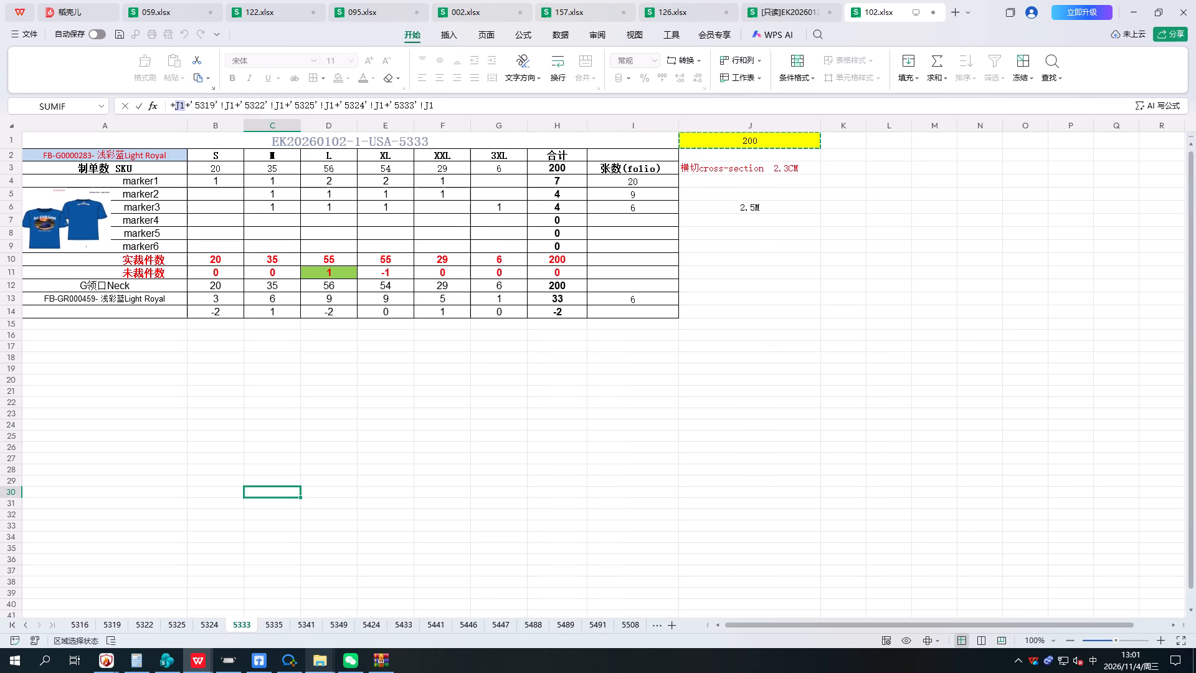
pyautogui.press('+')
pyautogui.click(269, 623)
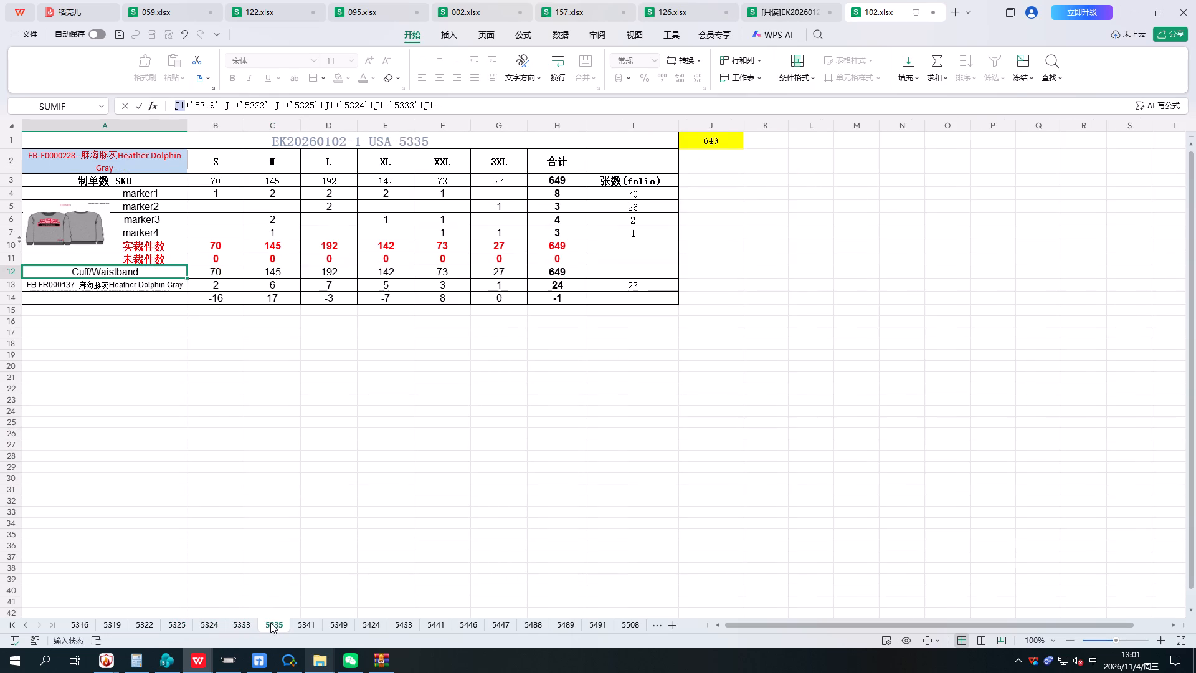
pyautogui.click(714, 139)
pyautogui.press('+')
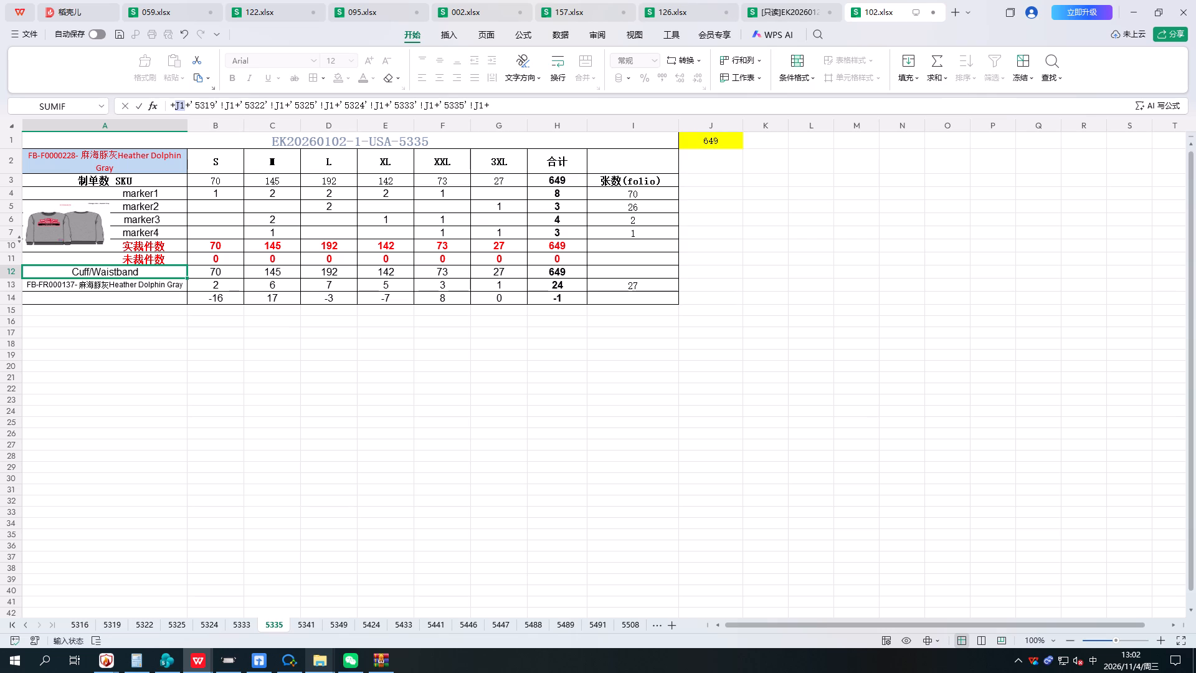
pyautogui.click(308, 624)
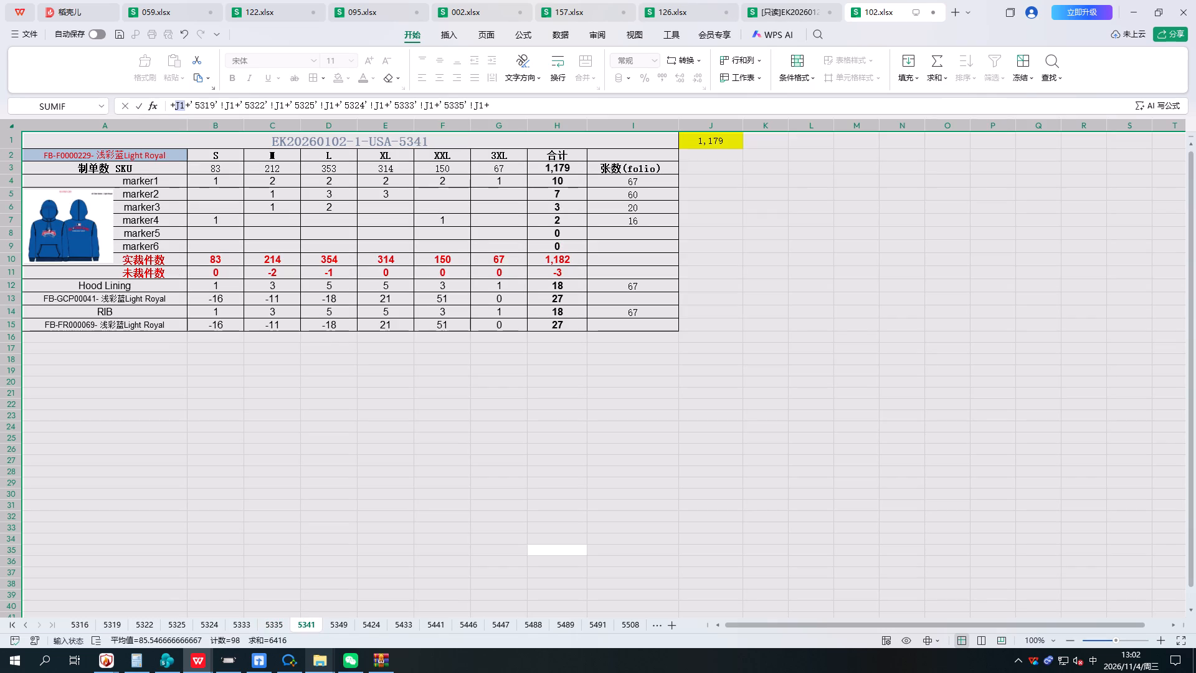
pyautogui.click(725, 139)
pyautogui.press('+')
# Extend the K1 addition formula with cell J1 from sheets 5349, 5424, 5433 and 5441.
pyautogui.click(336, 622)
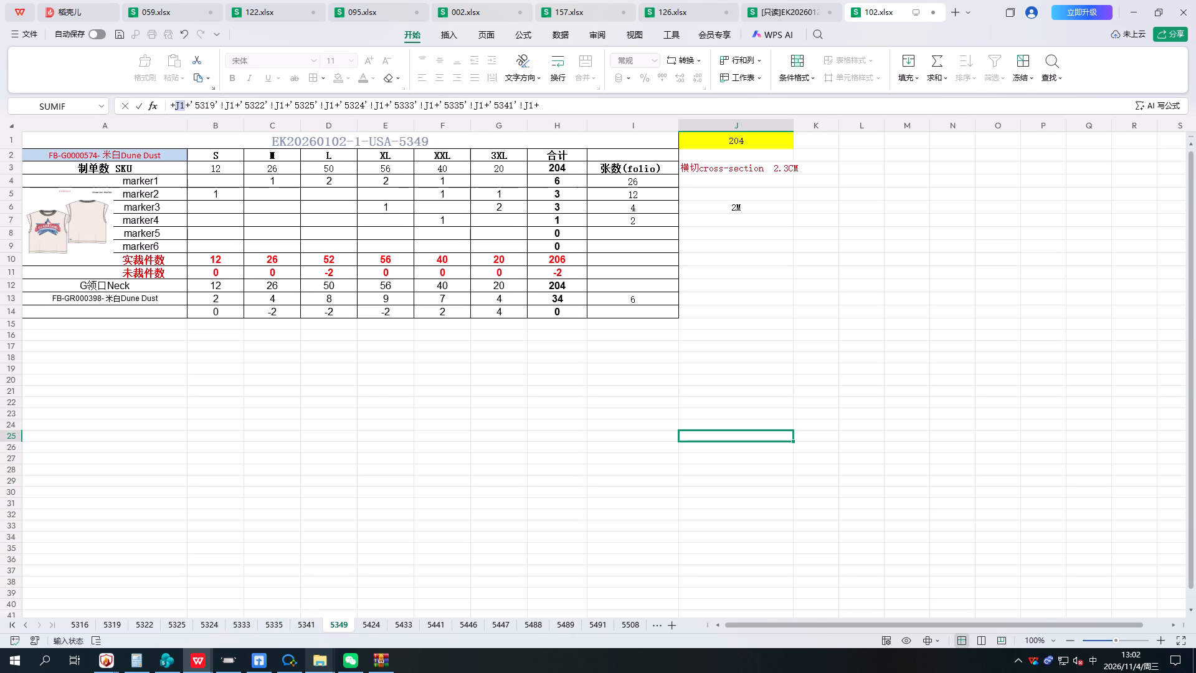
pyautogui.click(737, 137)
pyautogui.press('+')
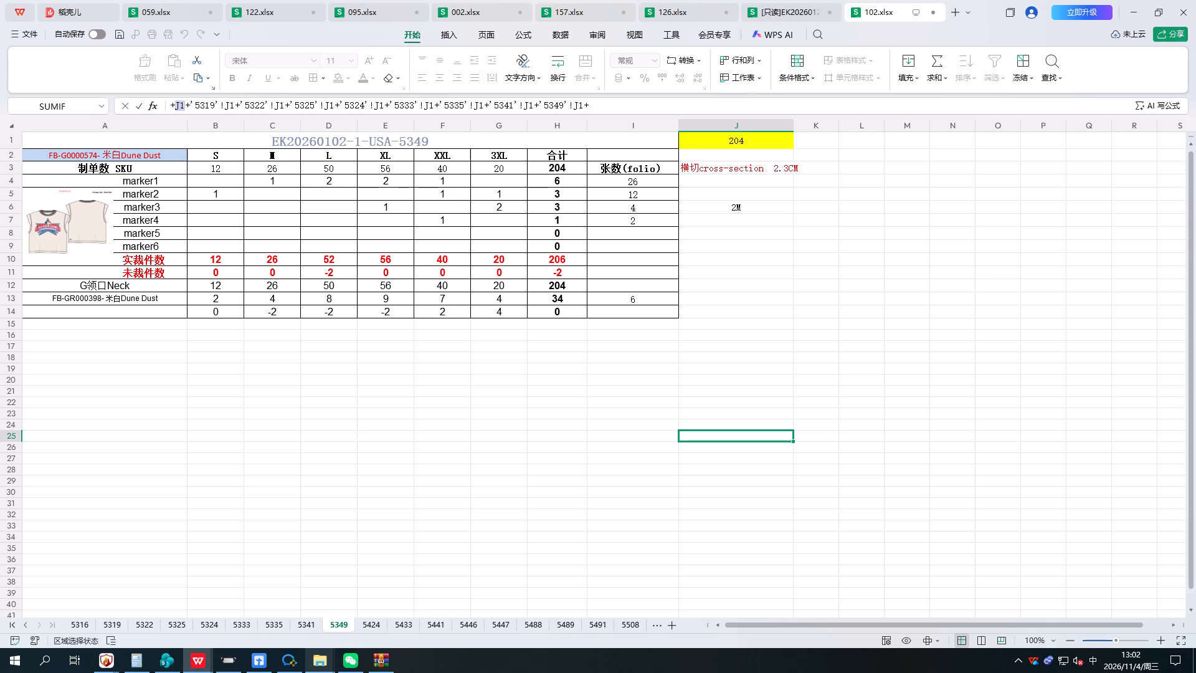
pyautogui.click(369, 626)
pyautogui.click(731, 143)
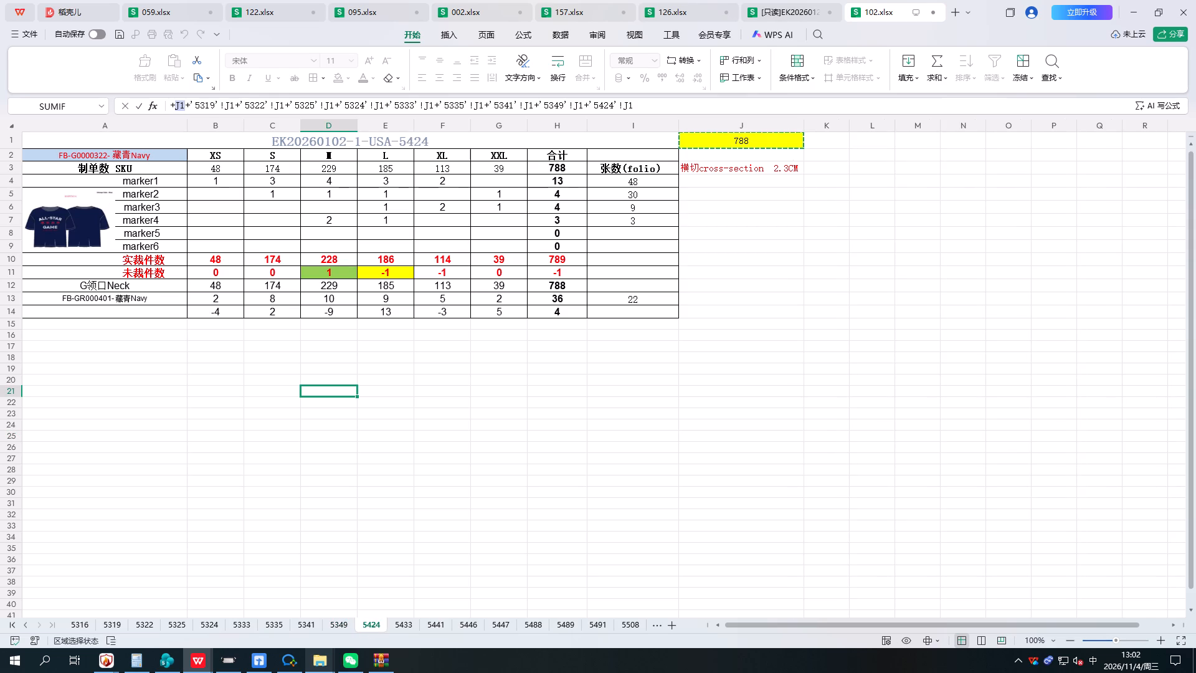
pyautogui.press('+')
pyautogui.click(407, 627)
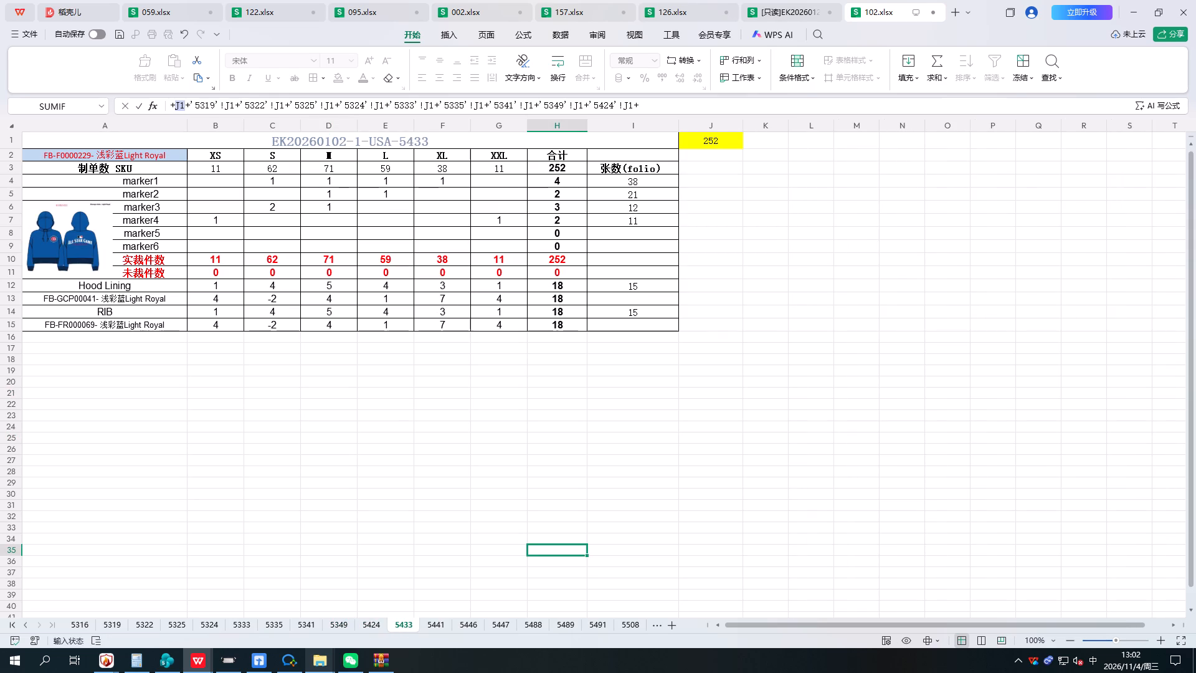
pyautogui.click(721, 139)
pyautogui.press('+')
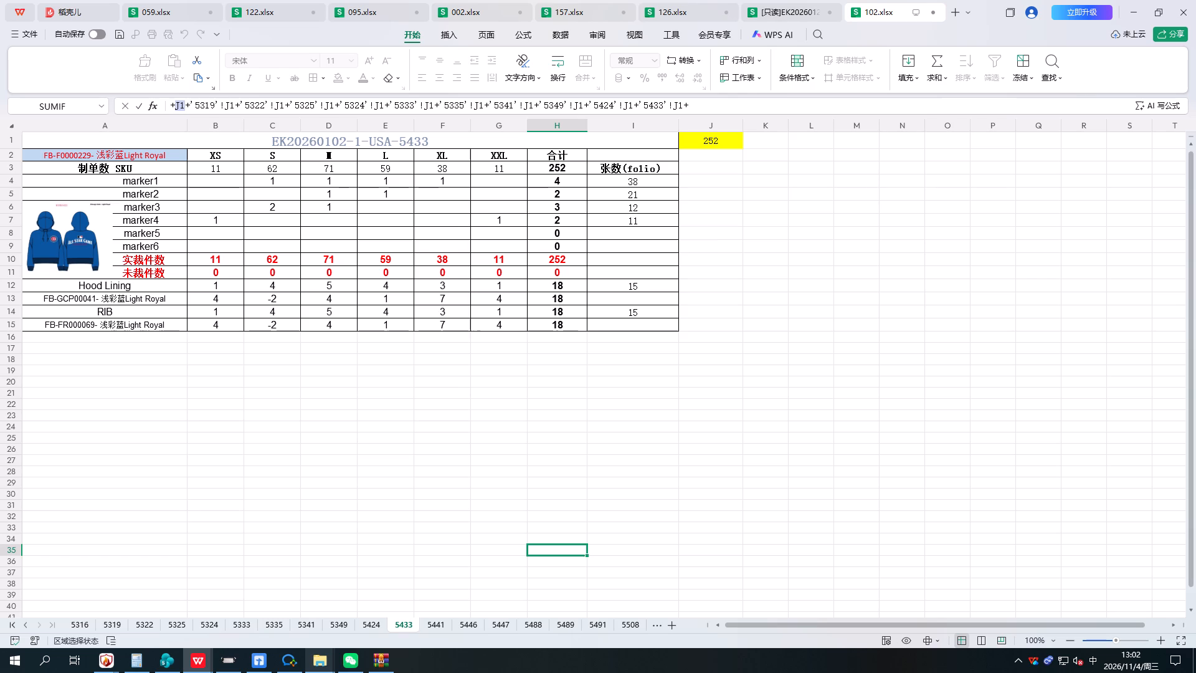
pyautogui.click(432, 619)
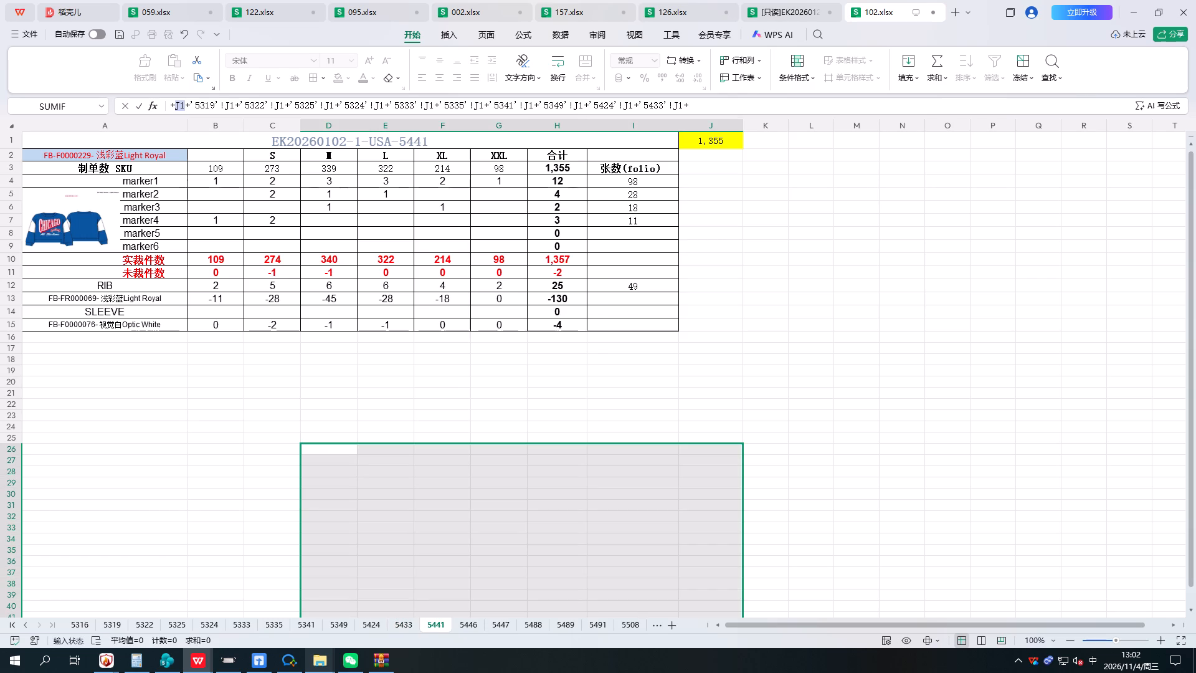
pyautogui.click(715, 141)
pyautogui.press('+')
# Extend the K1 addition formula with cell J1 from sheets 5446, 5447 and 5488.
pyautogui.click(462, 630)
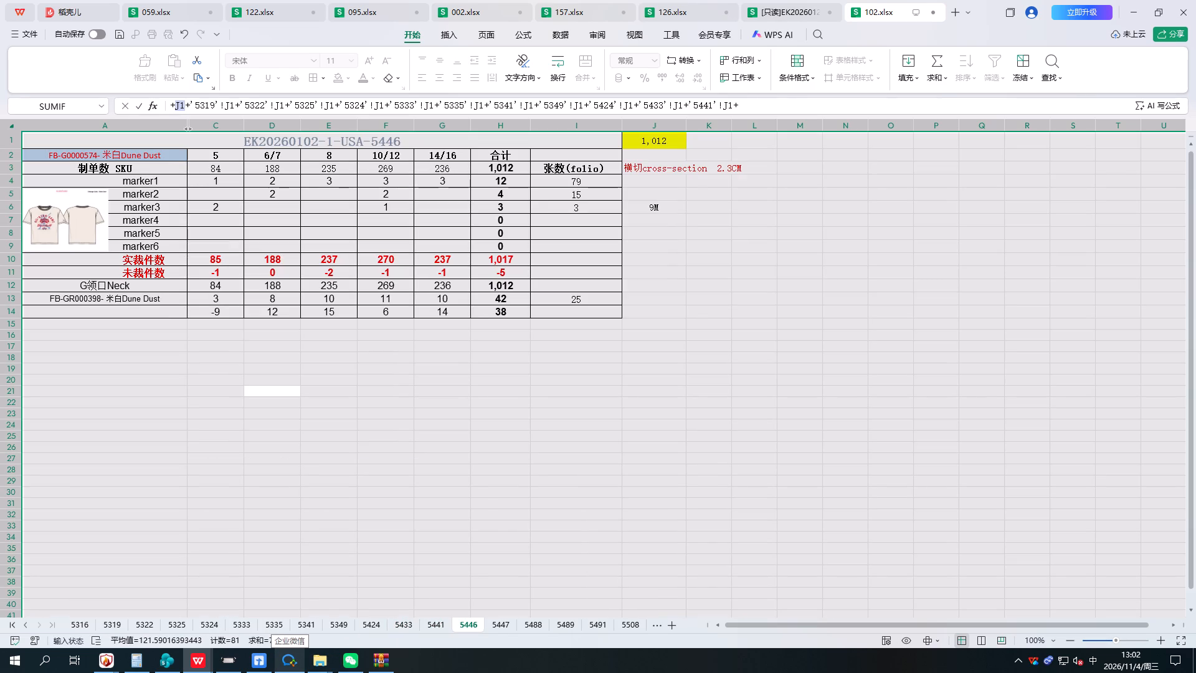
pyautogui.click(662, 139)
pyautogui.press('+')
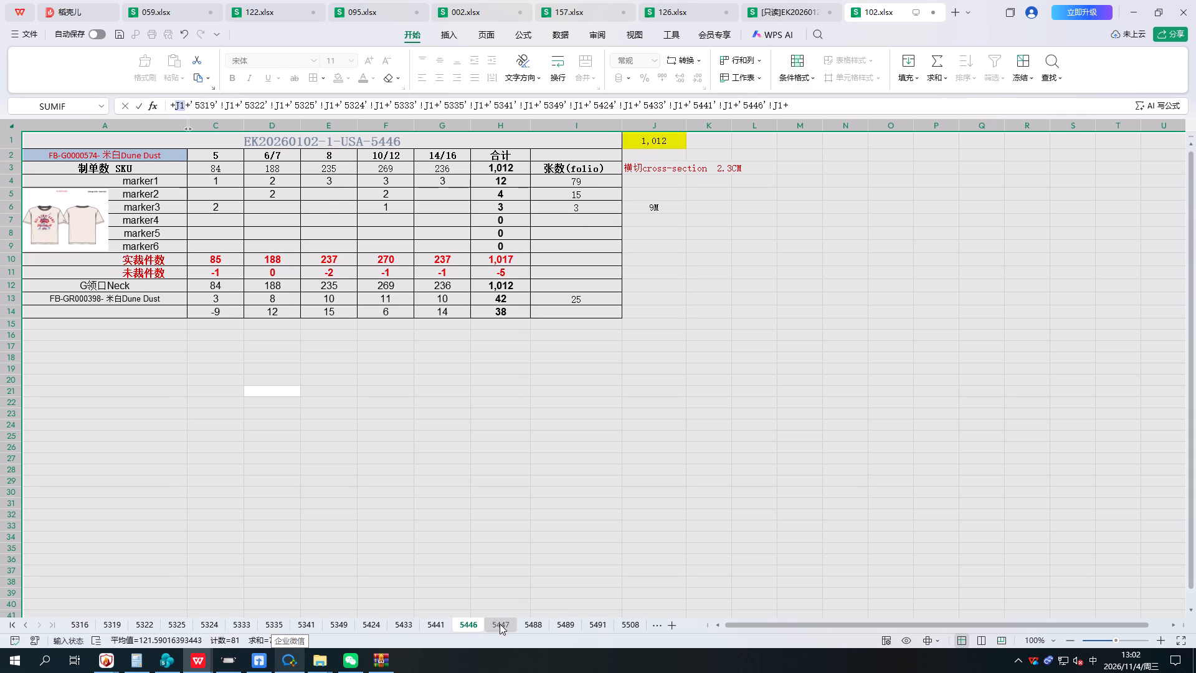
pyautogui.click(500, 624)
pyautogui.click(647, 131)
pyautogui.click(657, 138)
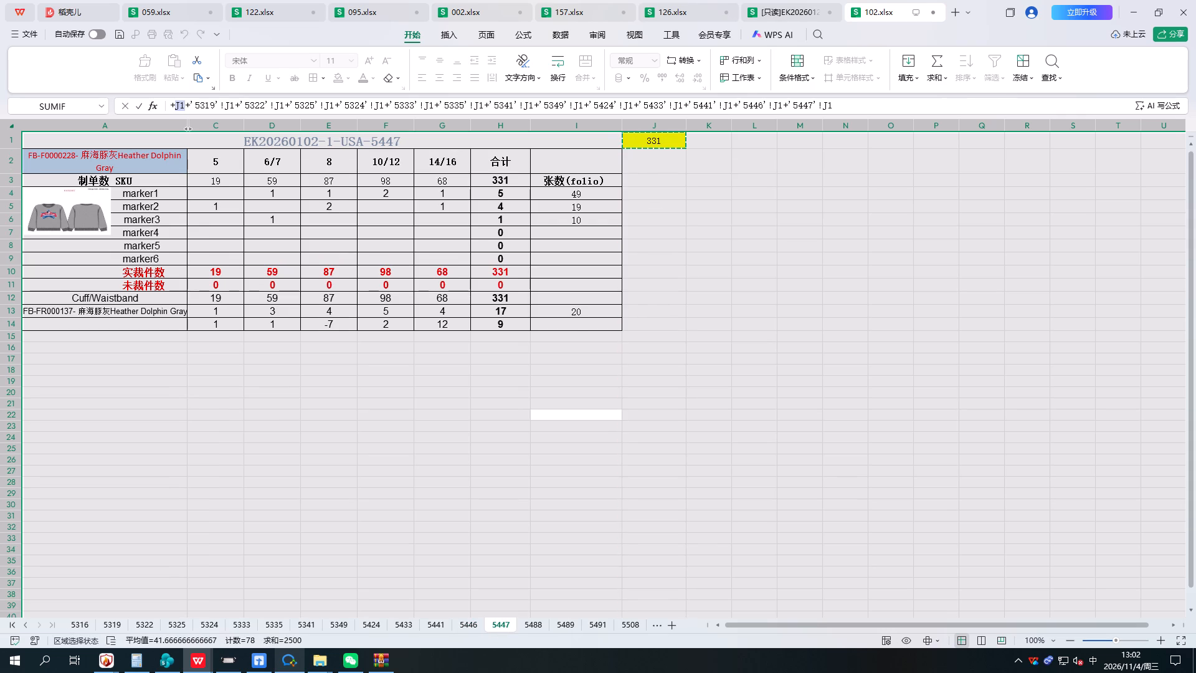
pyautogui.press('+')
pyautogui.click(532, 624)
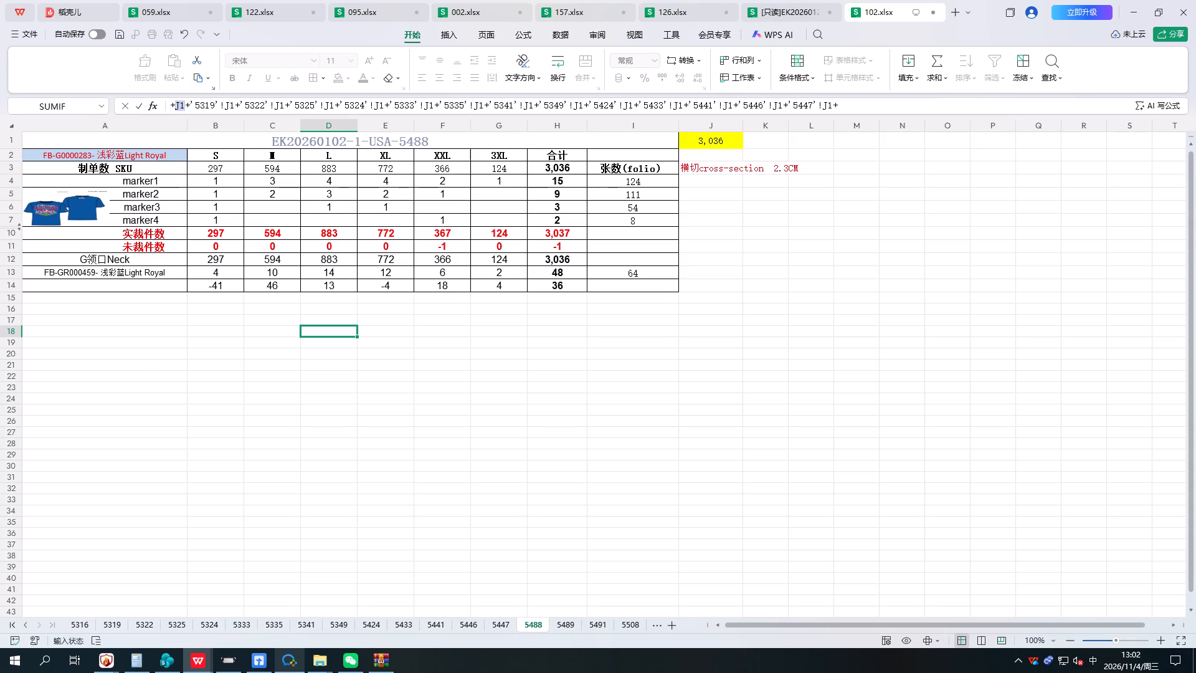
pyautogui.click(724, 140)
pyautogui.press('+')
# Add cell J1 from sheets 5489, 5491 and 5508 to the K1 formula and complete it.
pyautogui.click(565, 624)
pyautogui.click(730, 142)
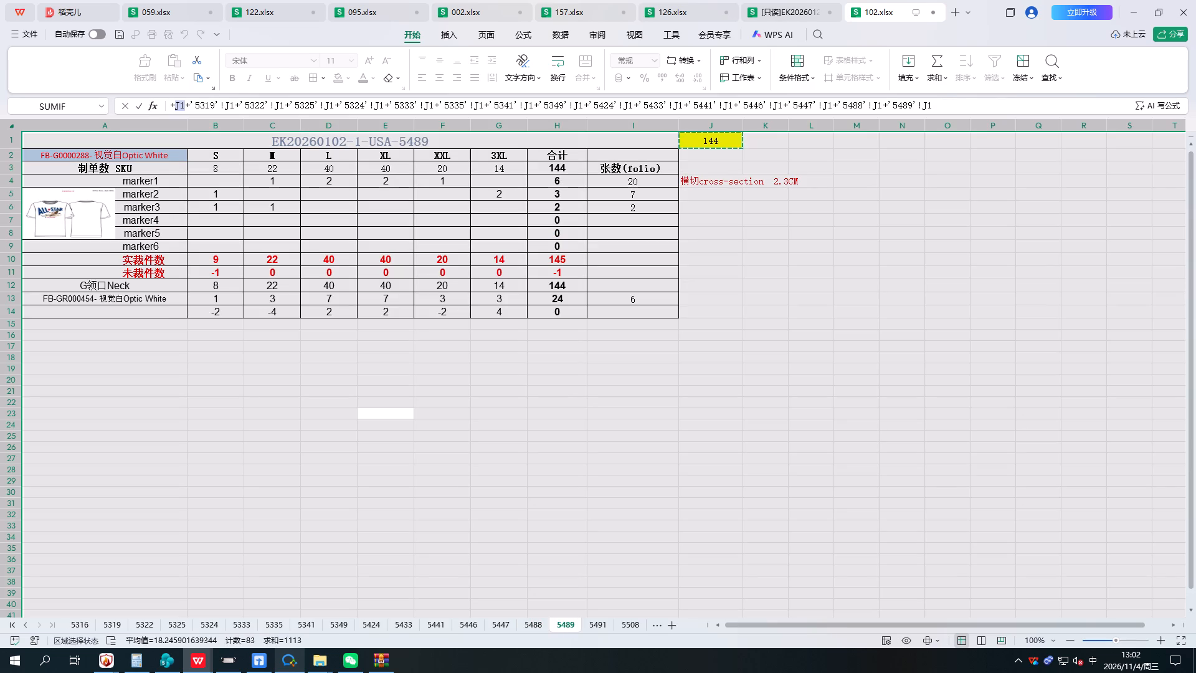
pyautogui.press('+')
pyautogui.click(596, 621)
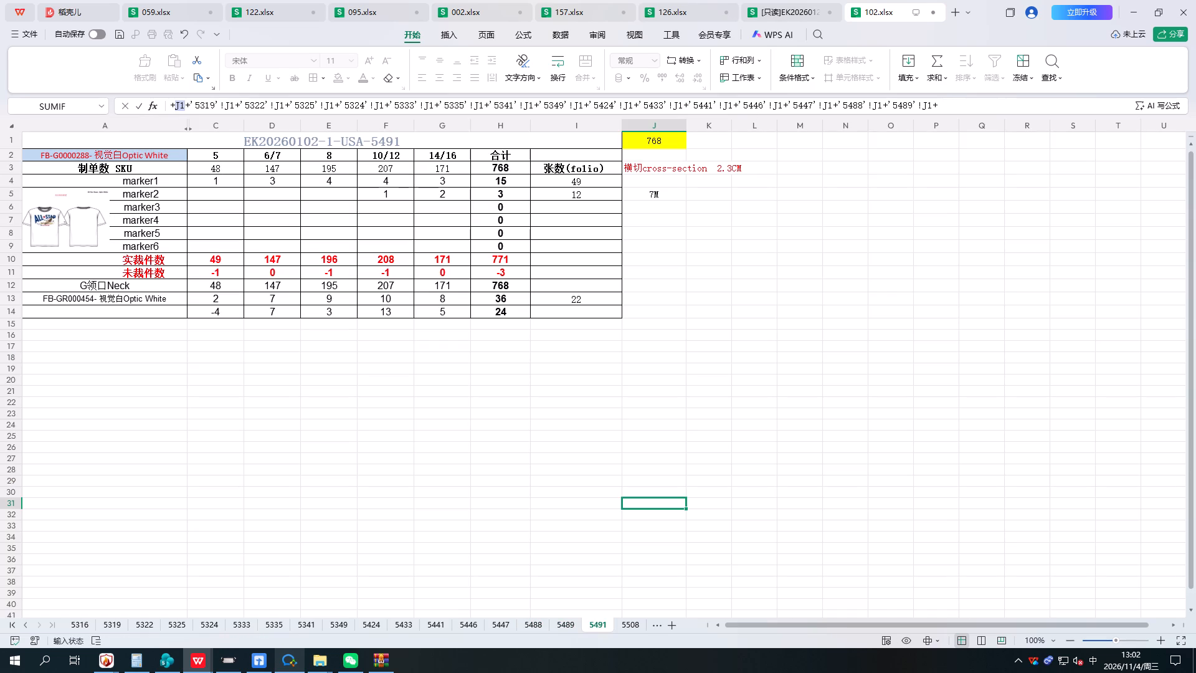
pyautogui.click(660, 144)
pyautogui.press('+')
pyautogui.click(625, 620)
pyautogui.click(719, 141)
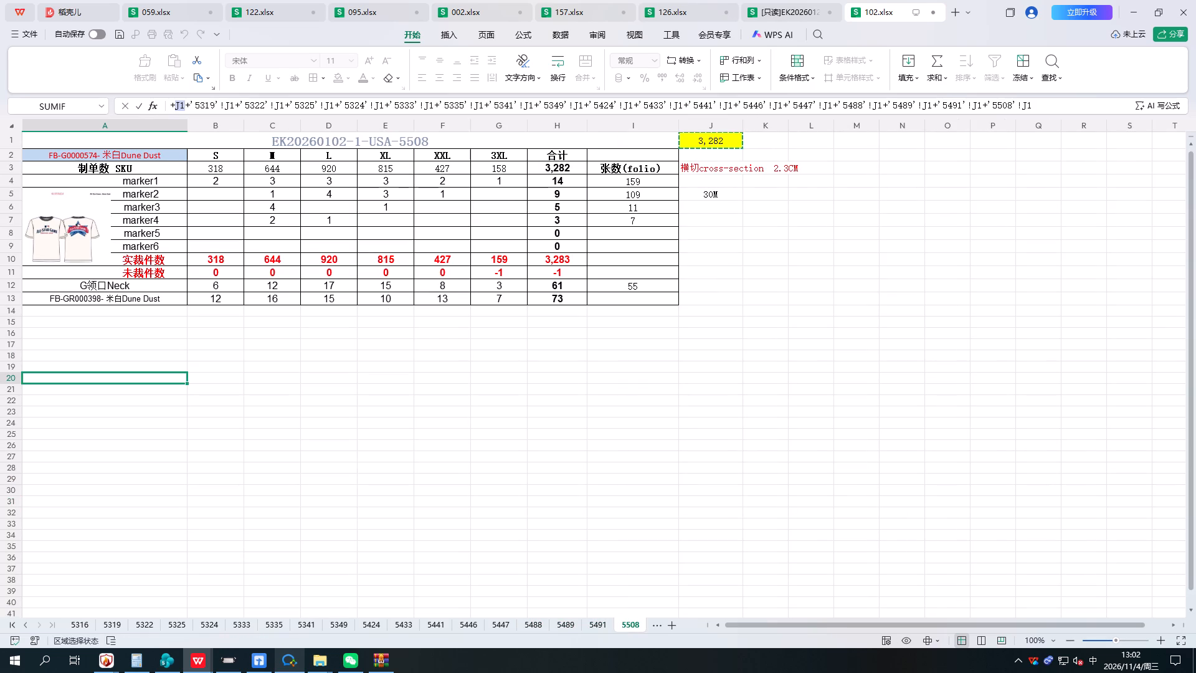
pyautogui.press('Return')
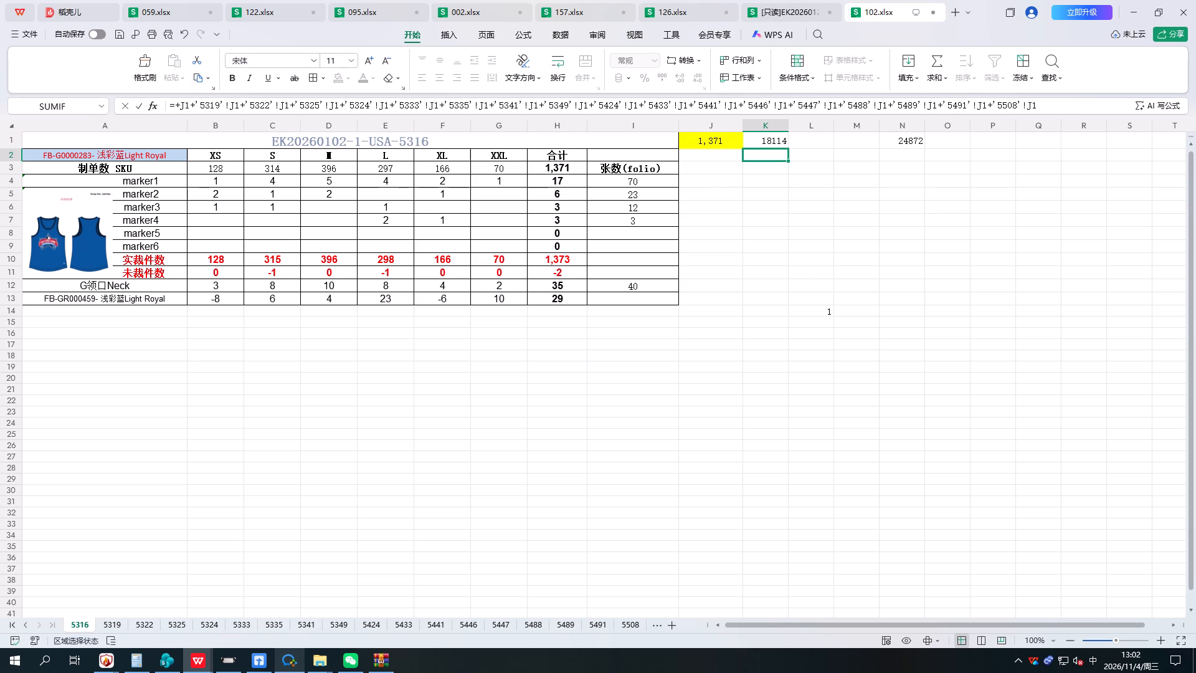
# Append cell J1 of sheet 5312 to the end of the K1 addition formula on sheet 5316.
pyautogui.click(769, 145)
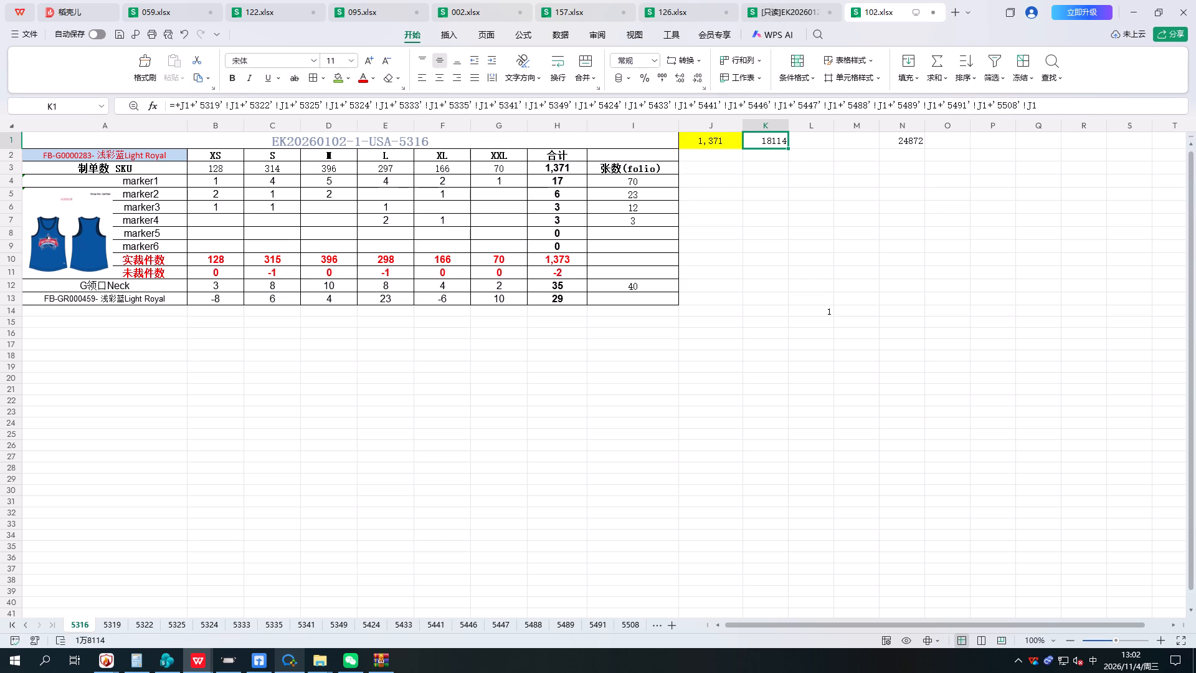
pyautogui.scroll(-6, 545, 619)
pyautogui.scroll(4, 545, 619)
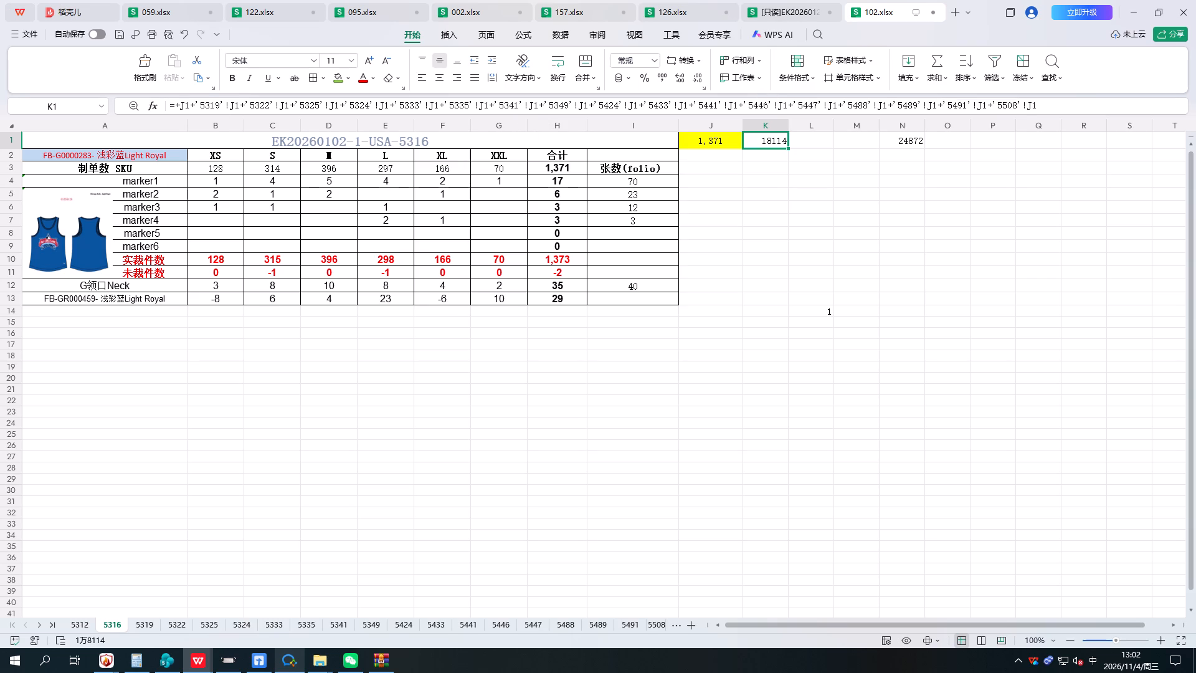
pyautogui.click(1048, 106)
pyautogui.press('+')
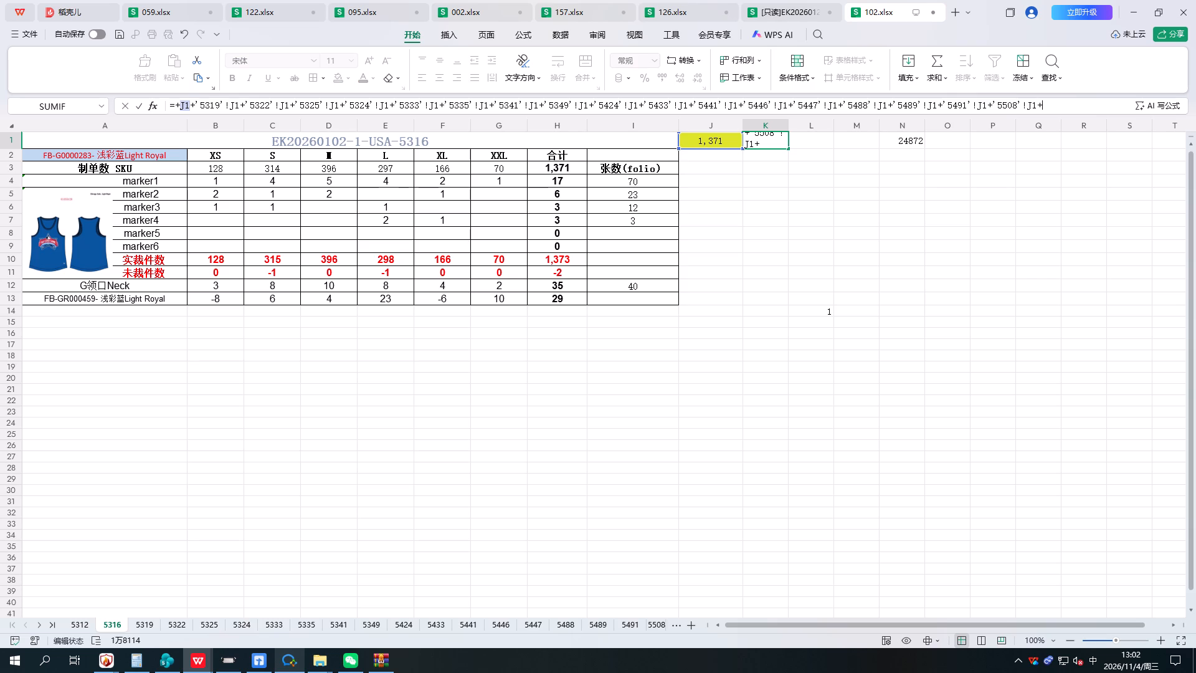
pyautogui.click(88, 628)
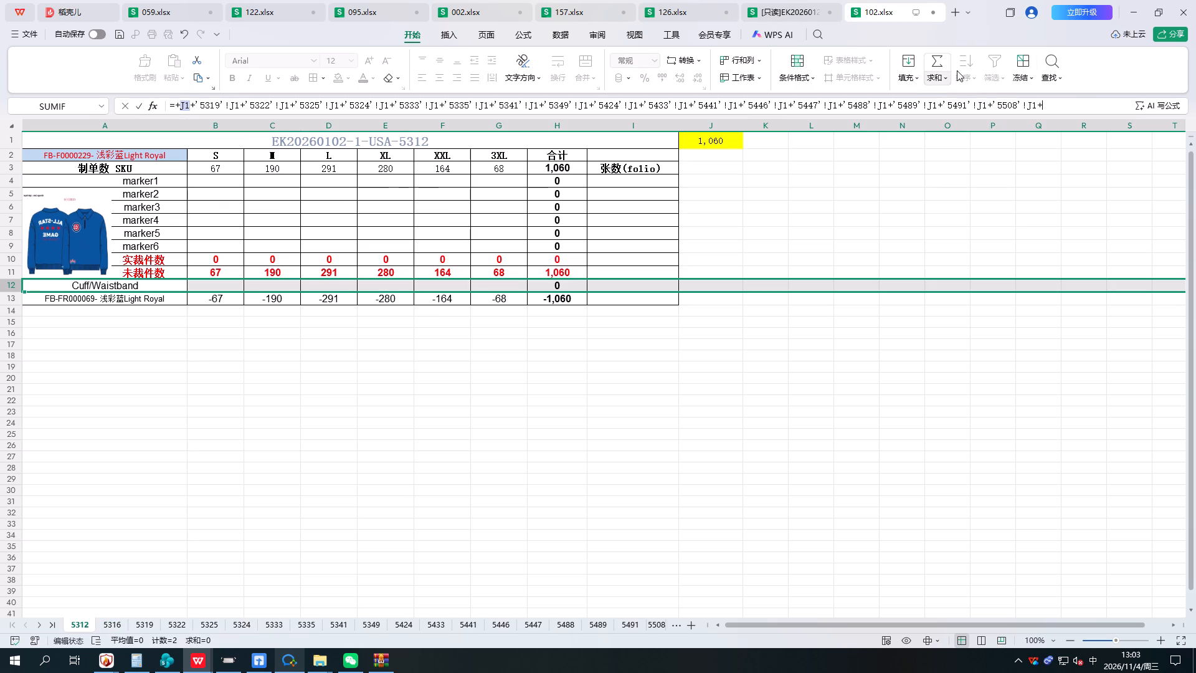
pyautogui.click(723, 144)
pyautogui.press('Return')
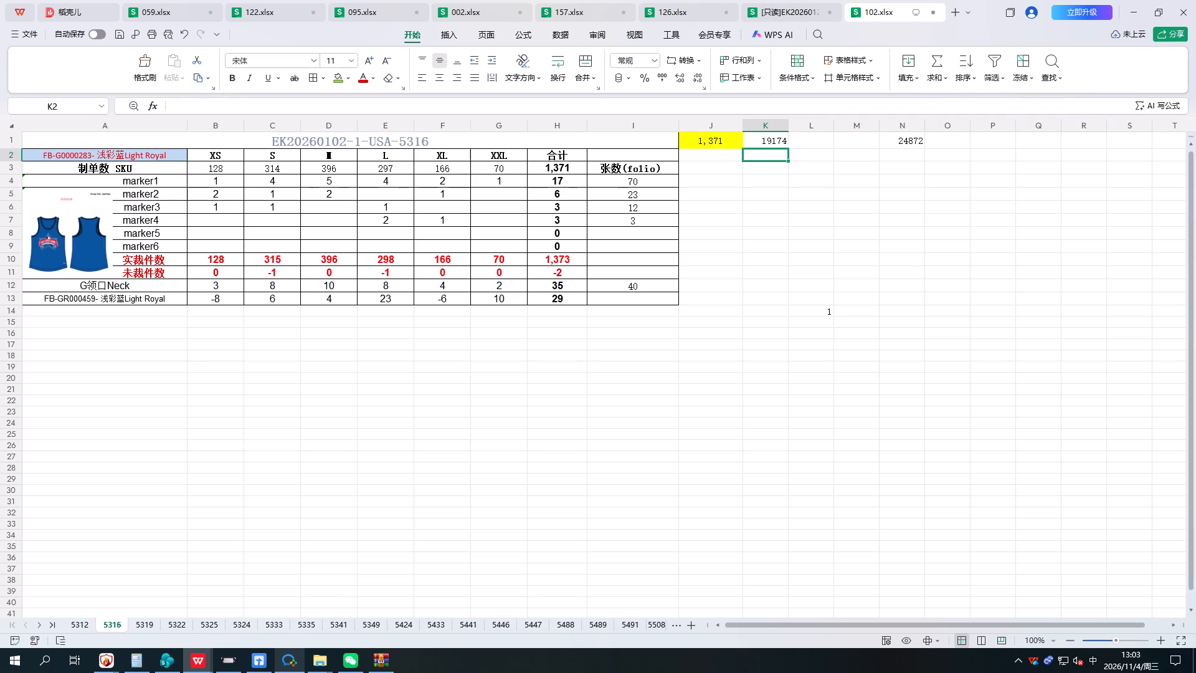
# Compare the summed quantity in K1 with the planning total in N1 on sheet 5316.
pyautogui.click(779, 139)
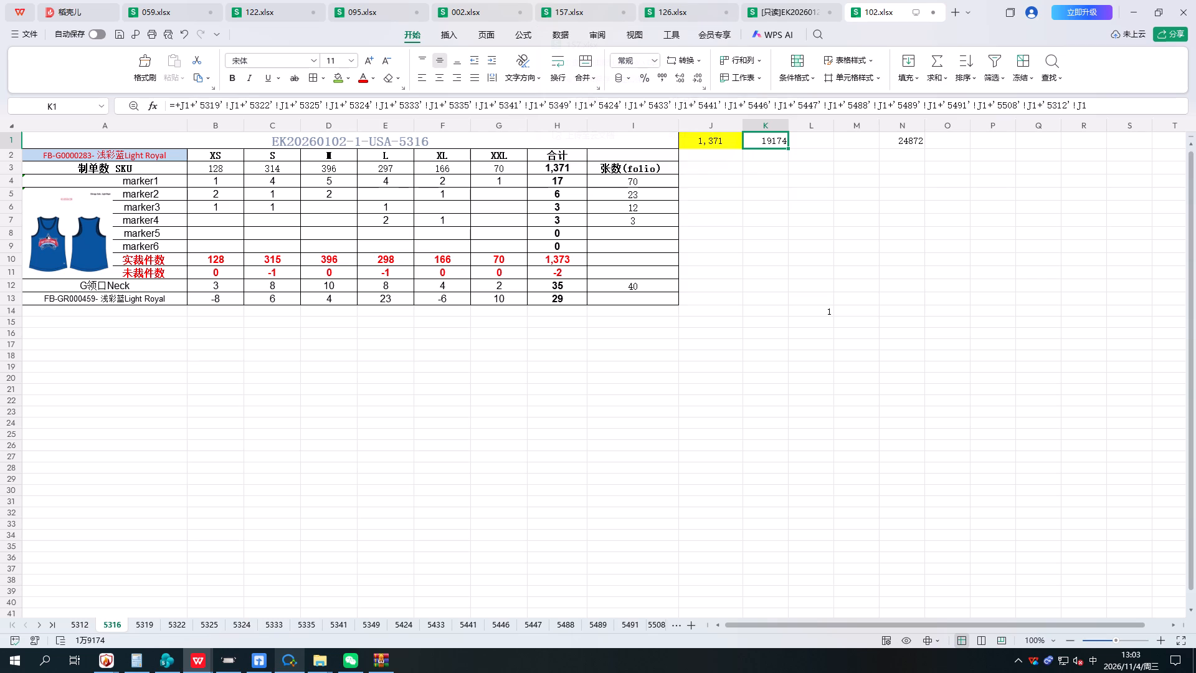
pyautogui.click(913, 142)
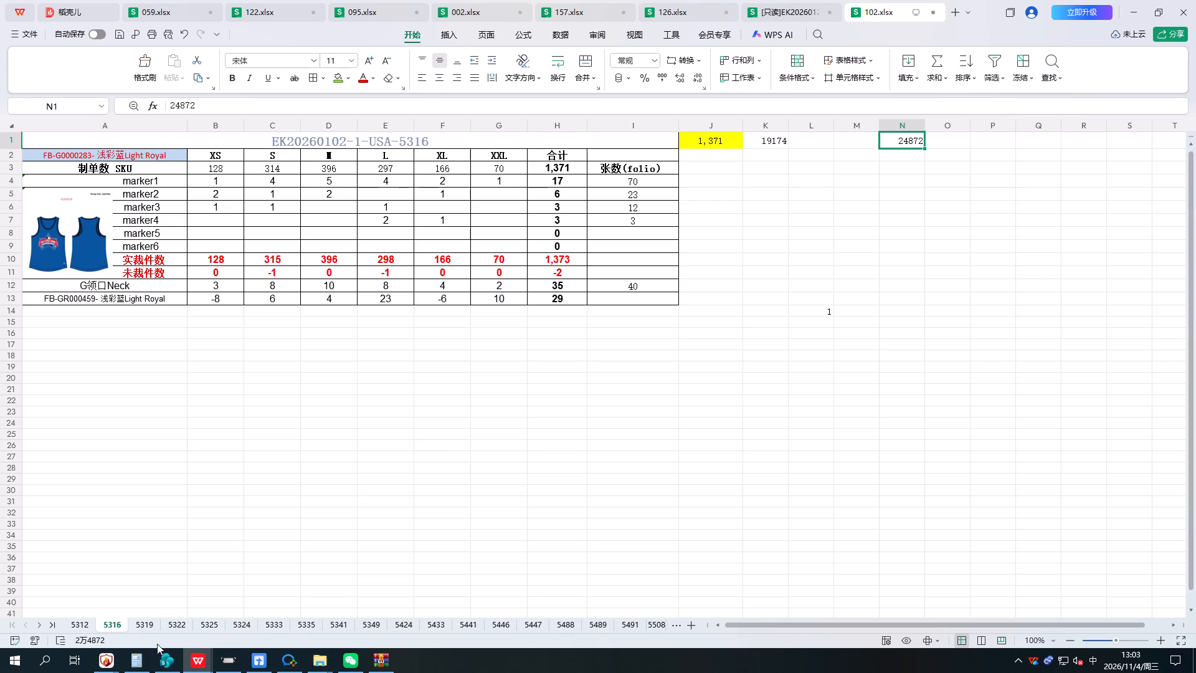
# Switch to the EBK订单10.27 planning sheet in WeMail and examine the filtered 102 orders' EB PO numbers and 数量 QTY values.
pyautogui.click(251, 660)
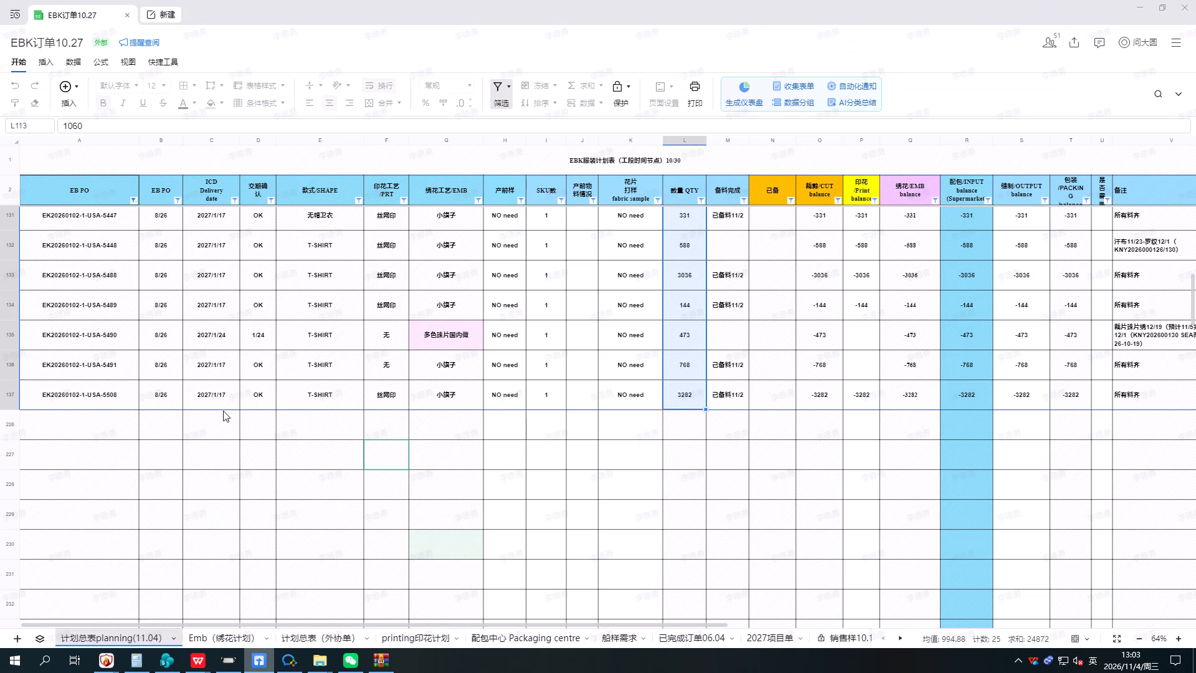
pyautogui.scroll(1, 310, 416)
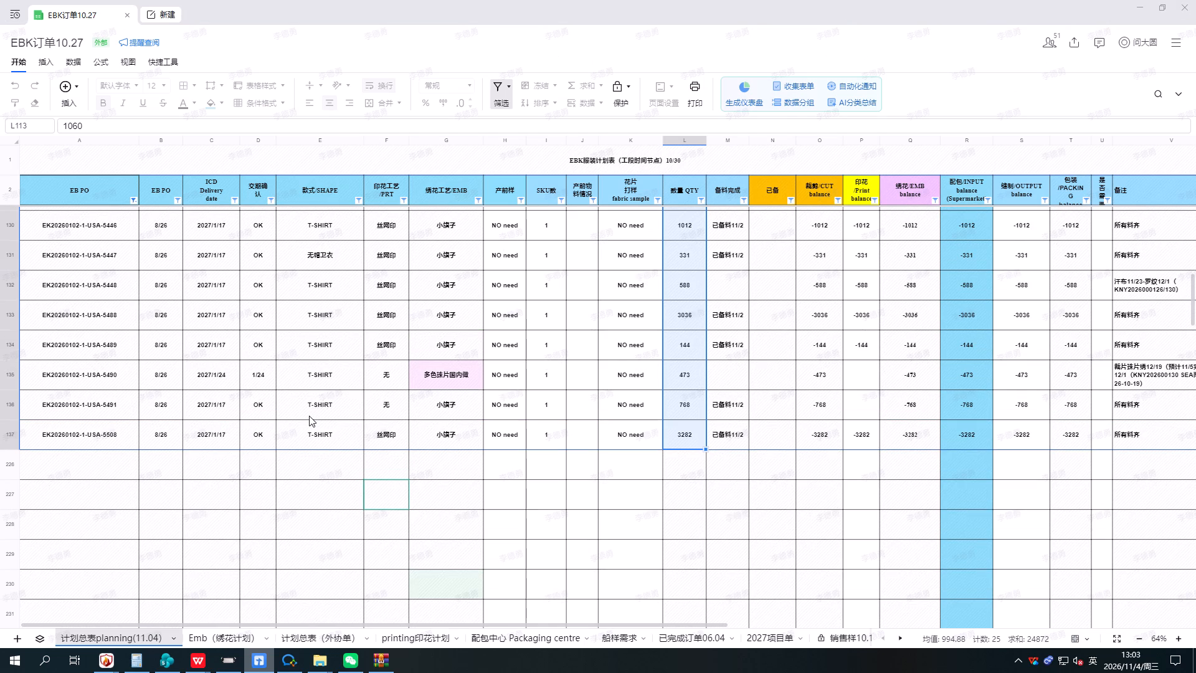
pyautogui.scroll(8, 309, 416)
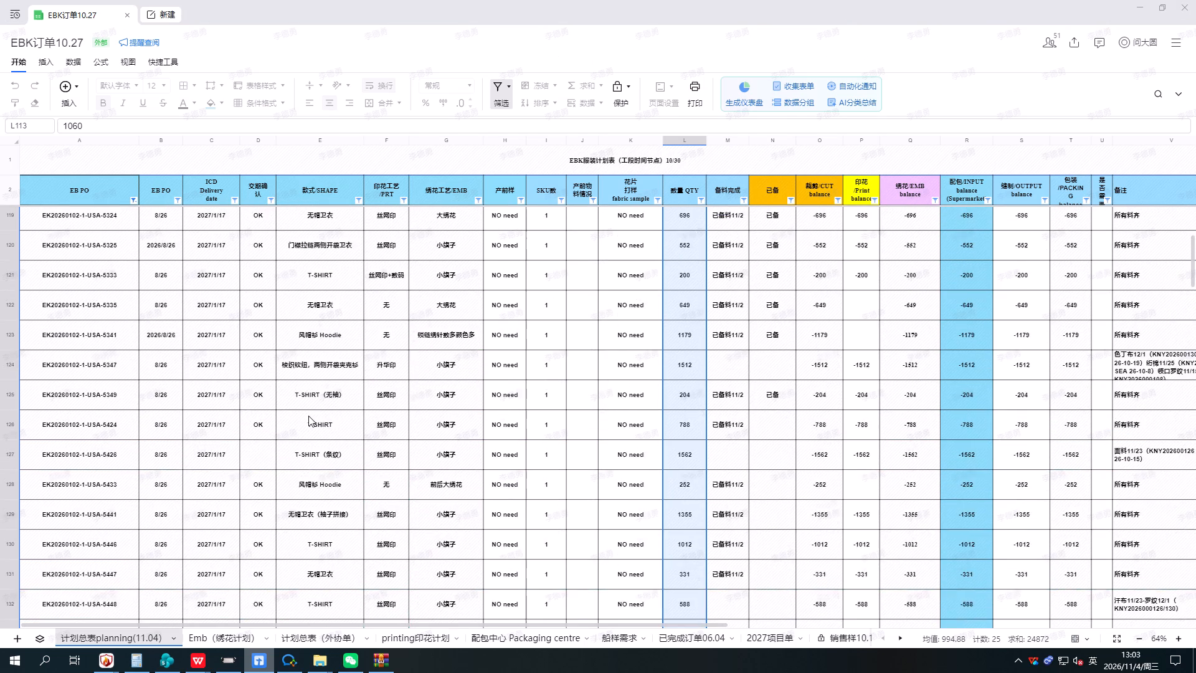
pyautogui.scroll(12, 308, 416)
pyautogui.scroll(-13, 308, 416)
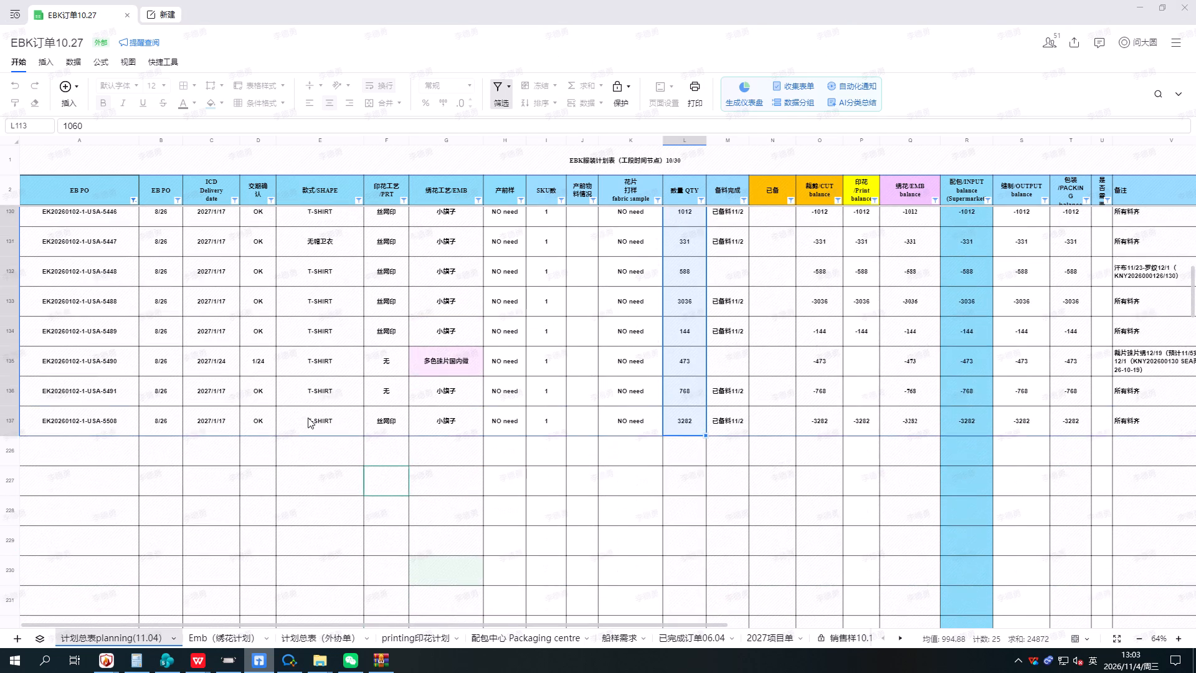
pyautogui.scroll(-3, 308, 418)
pyautogui.scroll(20, 308, 419)
pyautogui.scroll(5, 308, 419)
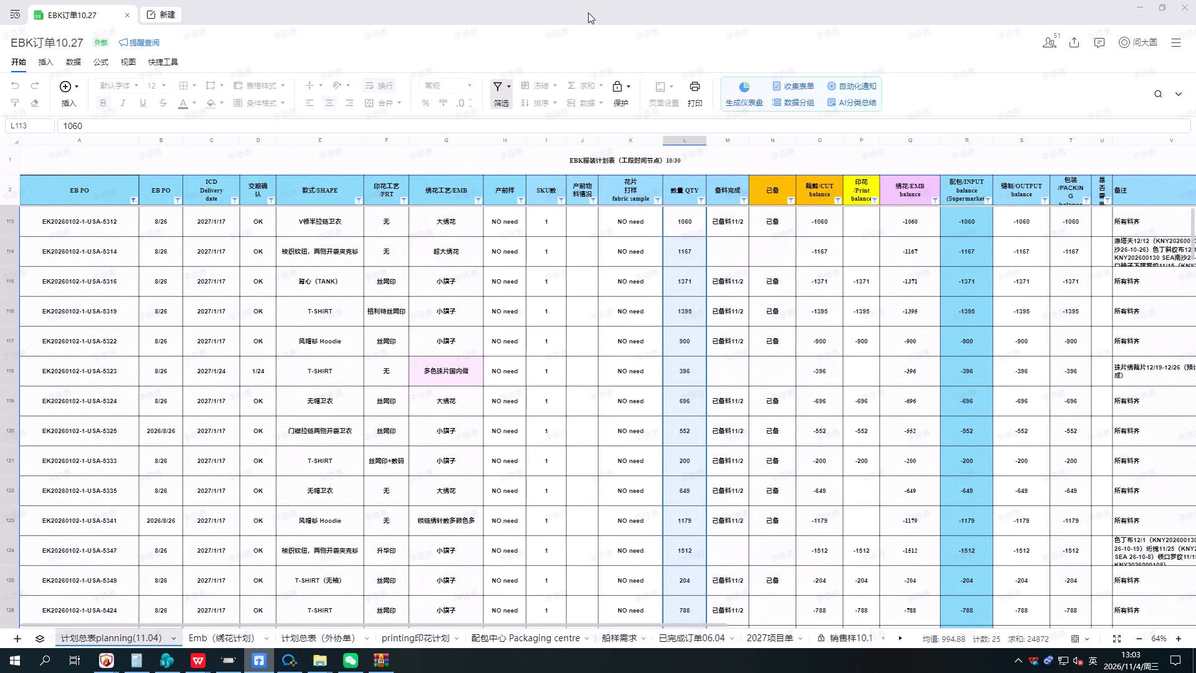
pyautogui.scroll(-12, 656, 328)
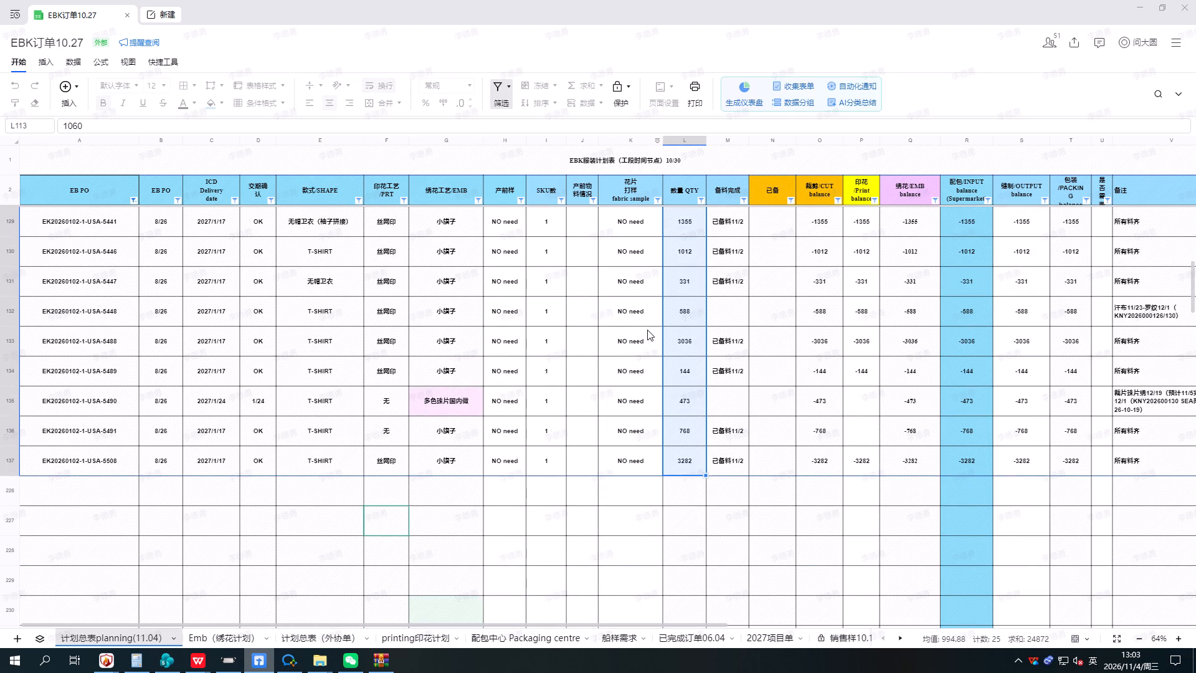
pyautogui.scroll(19, 647, 328)
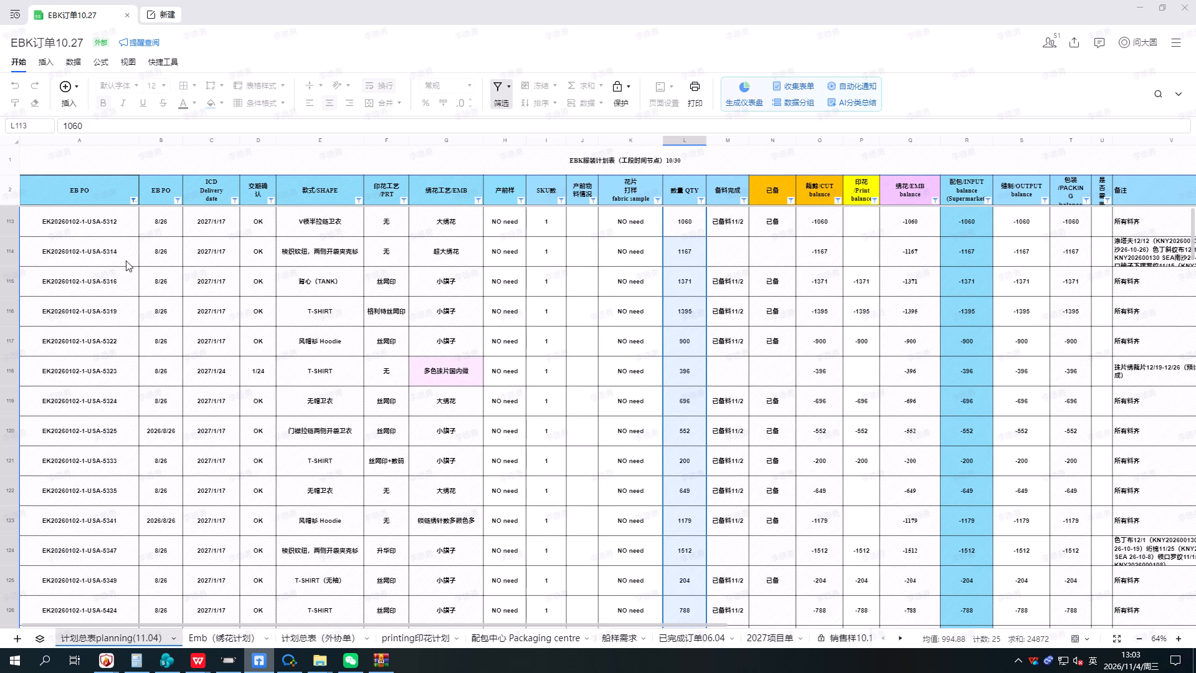
pyautogui.scroll(-1, 126, 260)
pyautogui.scroll(2, 126, 264)
pyautogui.scroll(-1, 126, 264)
pyautogui.scroll(1, 125, 265)
pyautogui.scroll(-7, 123, 264)
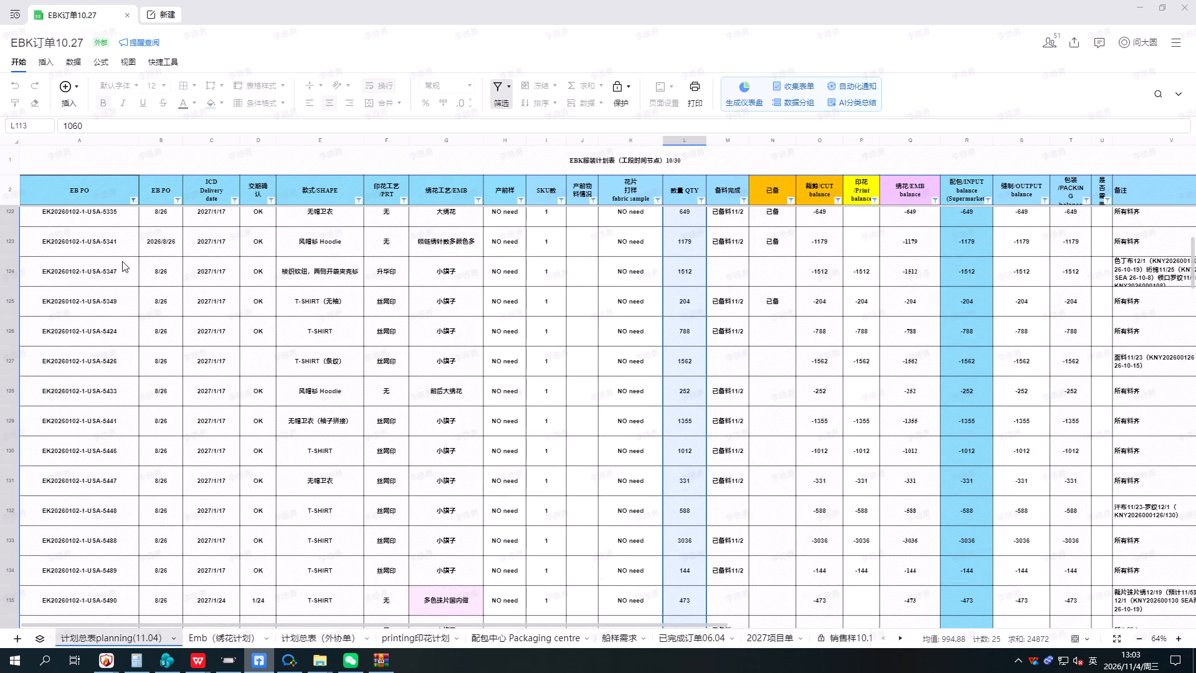
pyautogui.scroll(-4, 123, 263)
# Compare the planning sheet's 102 EB PO numbers with the sheet tabs in 102.xlsx, including the planning total in N1 of sheet 5316.
pyautogui.click(1137, 0)
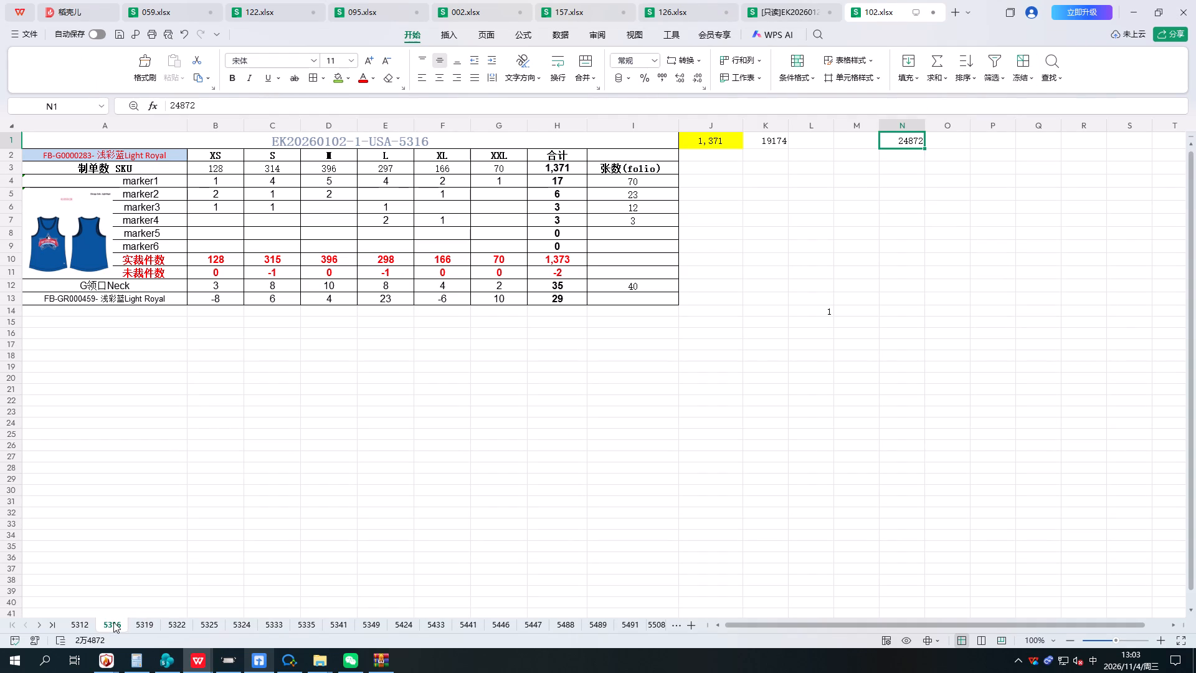
pyautogui.click(264, 657)
pyautogui.scroll(14, 163, 358)
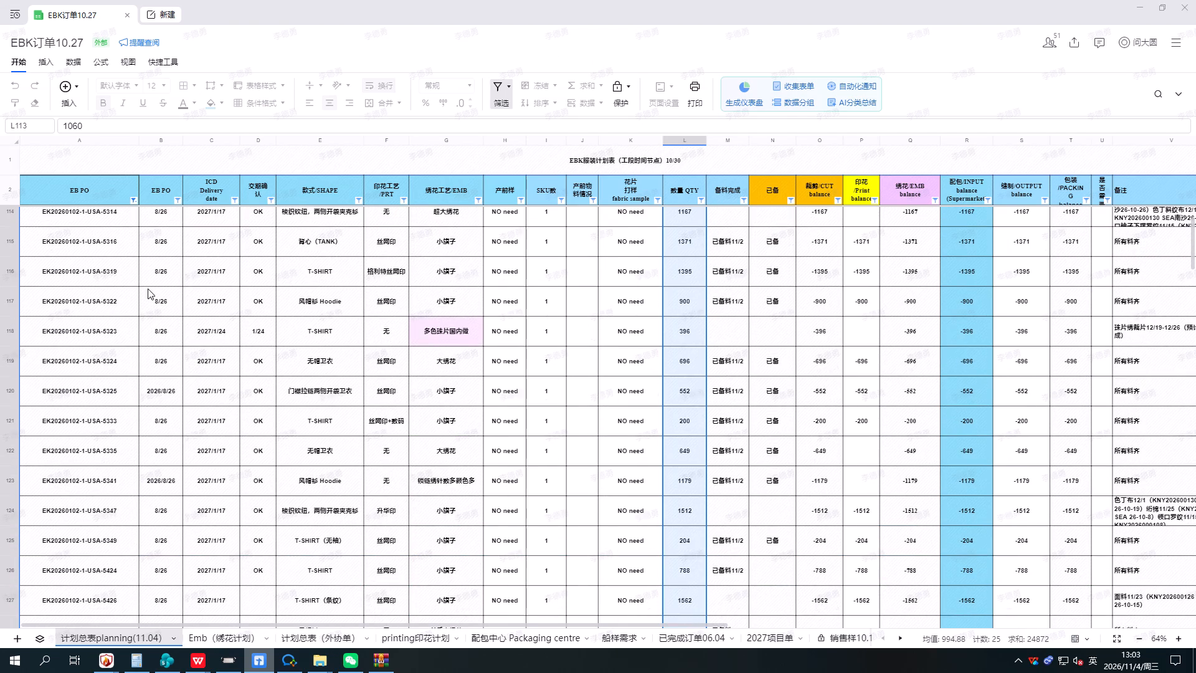
pyautogui.scroll(5, 148, 289)
pyautogui.click(1131, 2)
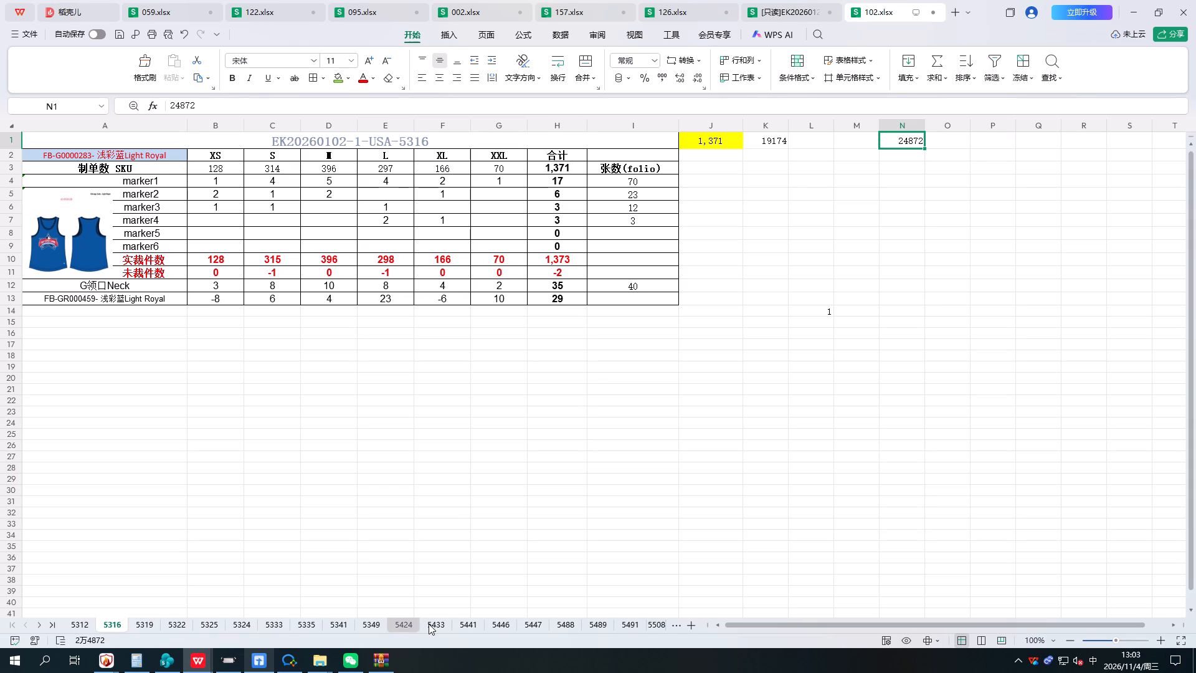
pyautogui.scroll(-5, 429, 624)
pyautogui.scroll(2, 429, 624)
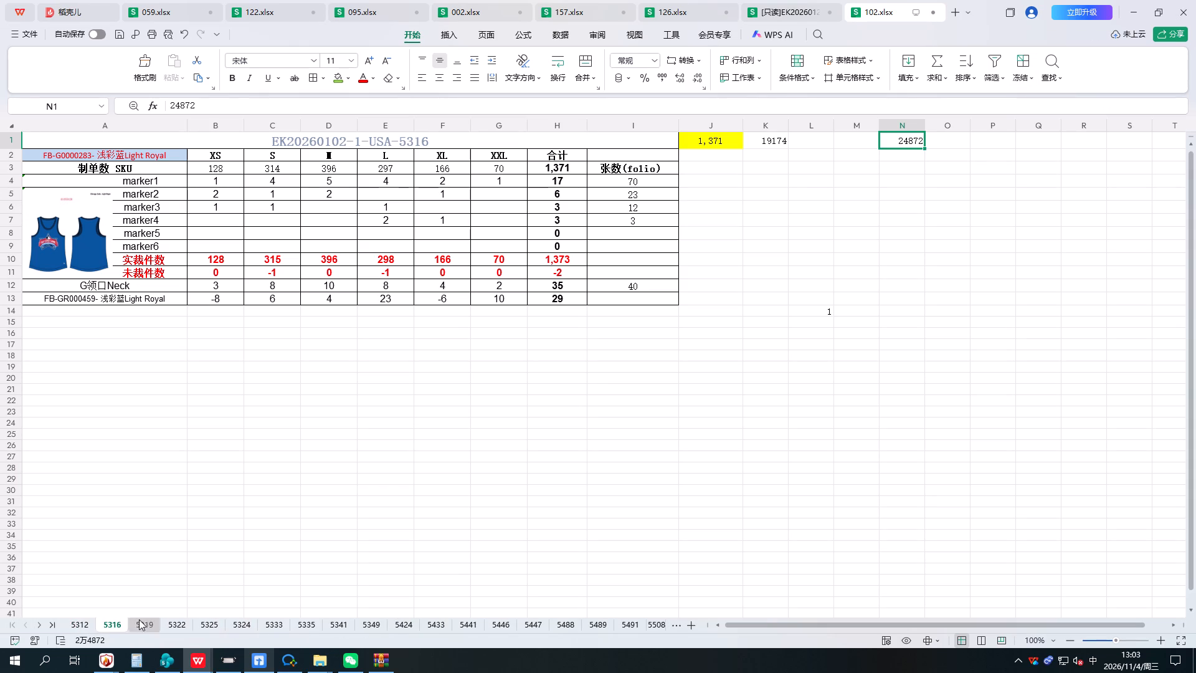
pyautogui.click(810, 196)
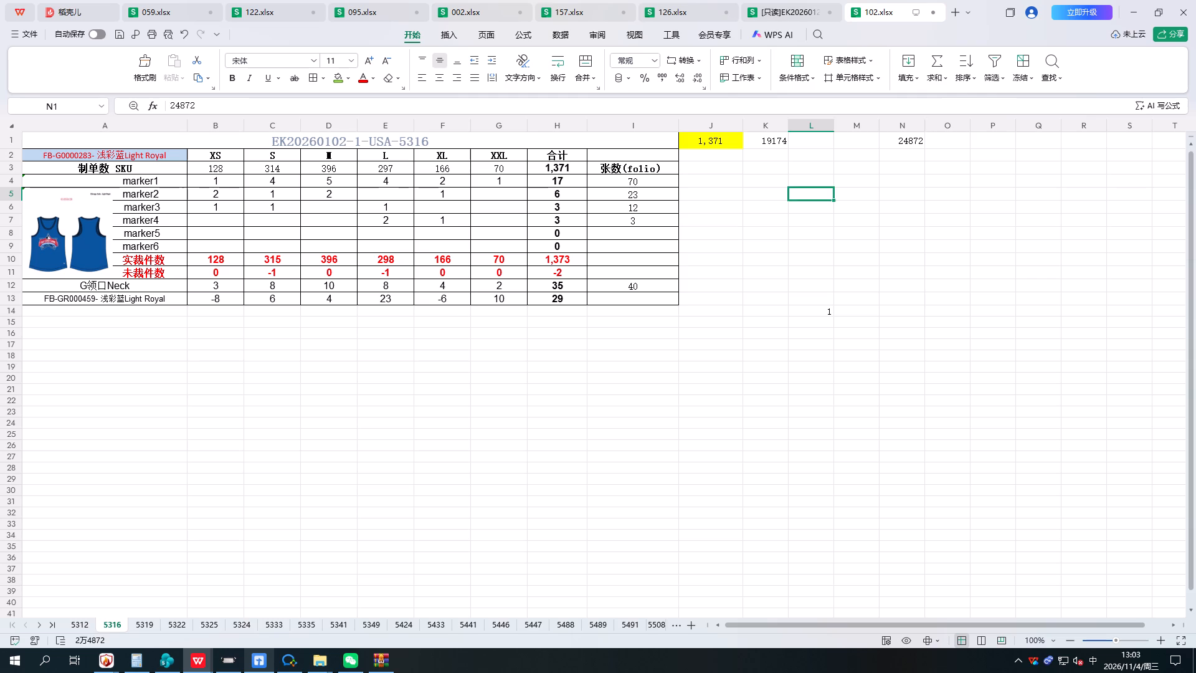
pyautogui.click(901, 143)
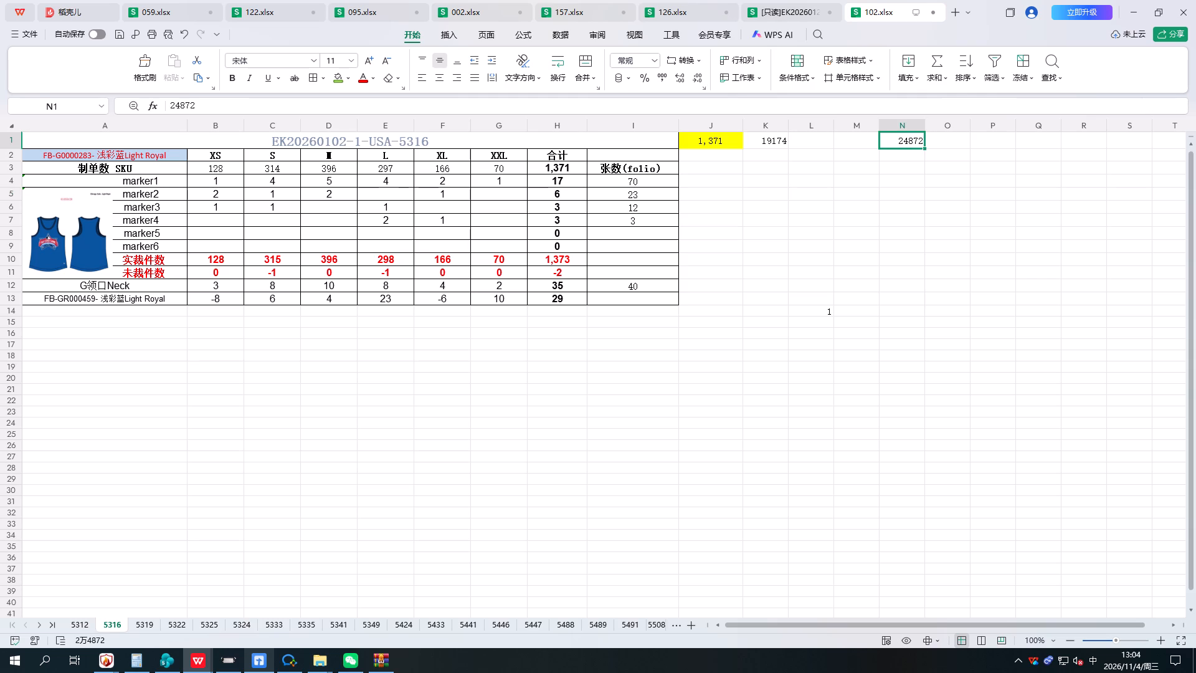
pyautogui.click(849, 196)
pyautogui.click(838, 173)
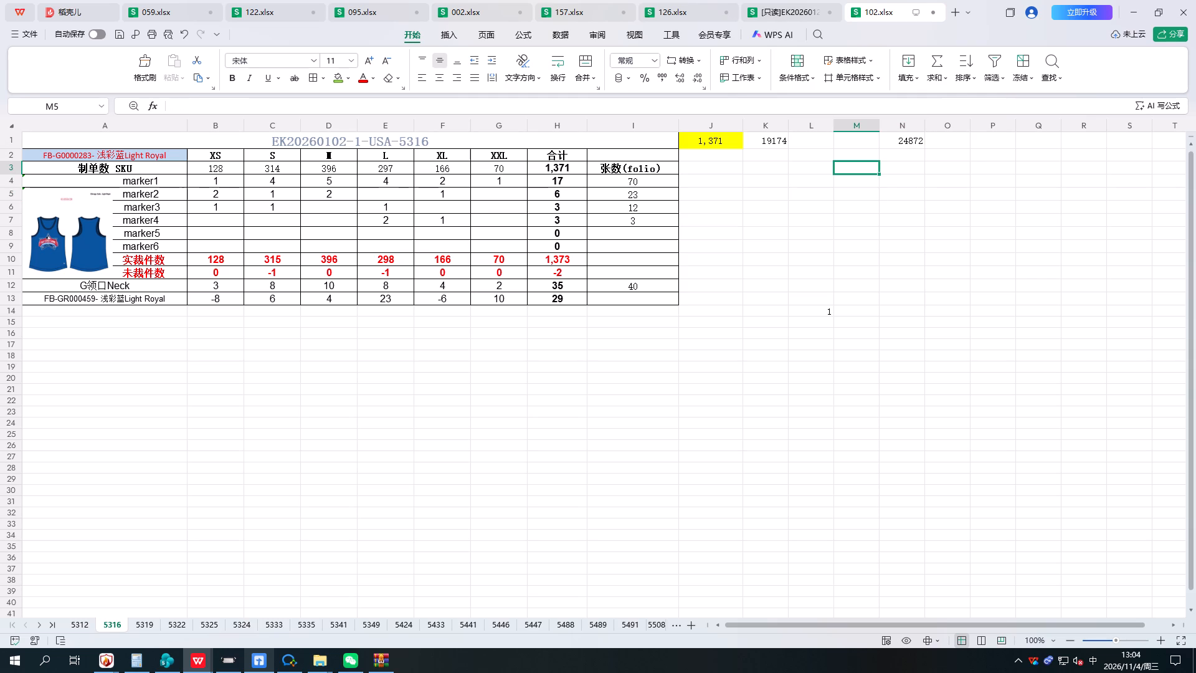
# Switch to the EBK订单10.27 planning sheet in WeMail and examine the 102 orders down to the last one, 5508.
pyautogui.click(265, 662)
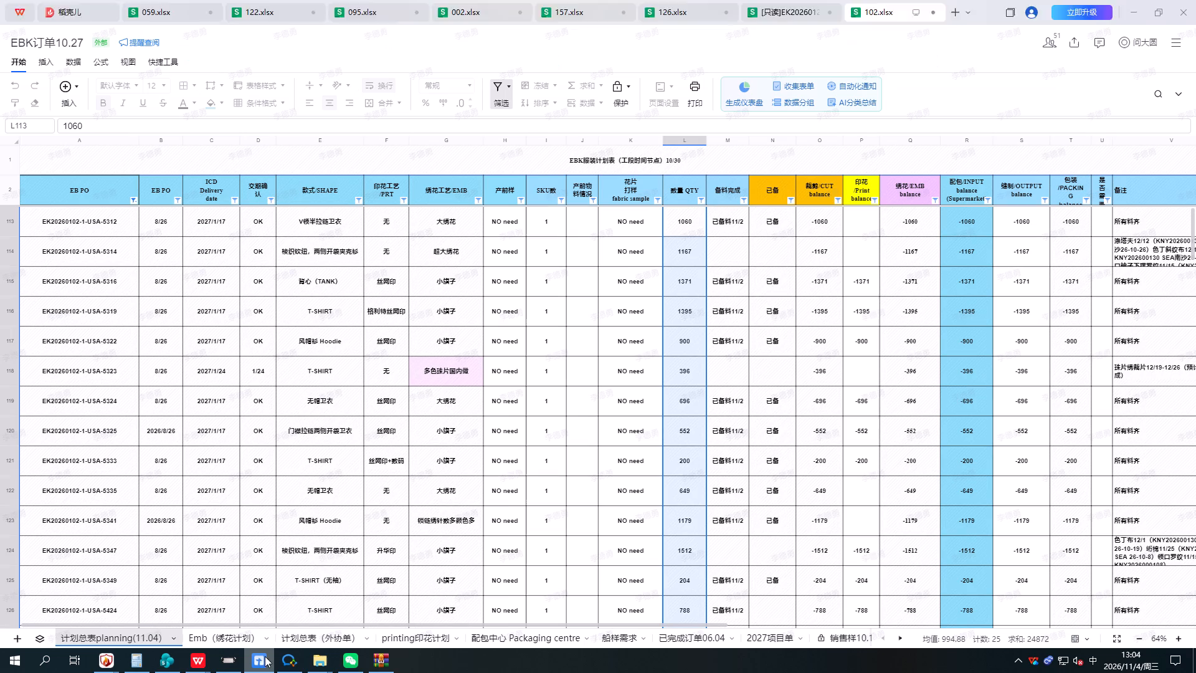
pyautogui.scroll(-9, 698, 275)
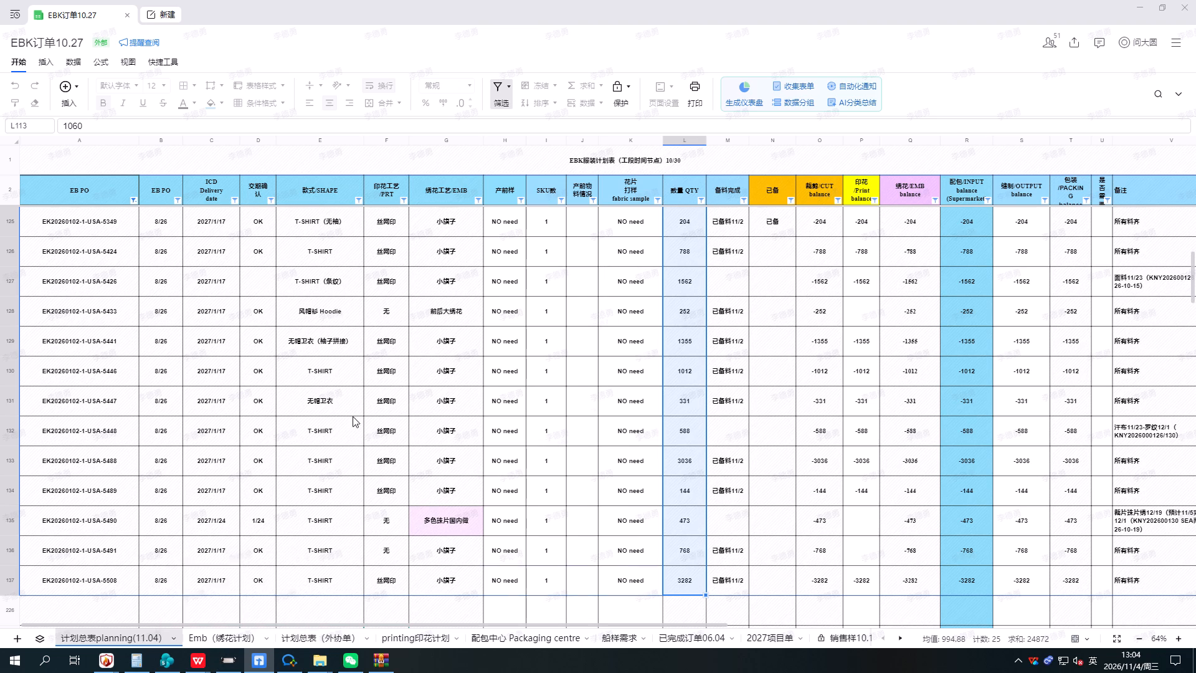
pyautogui.scroll(-3, 354, 418)
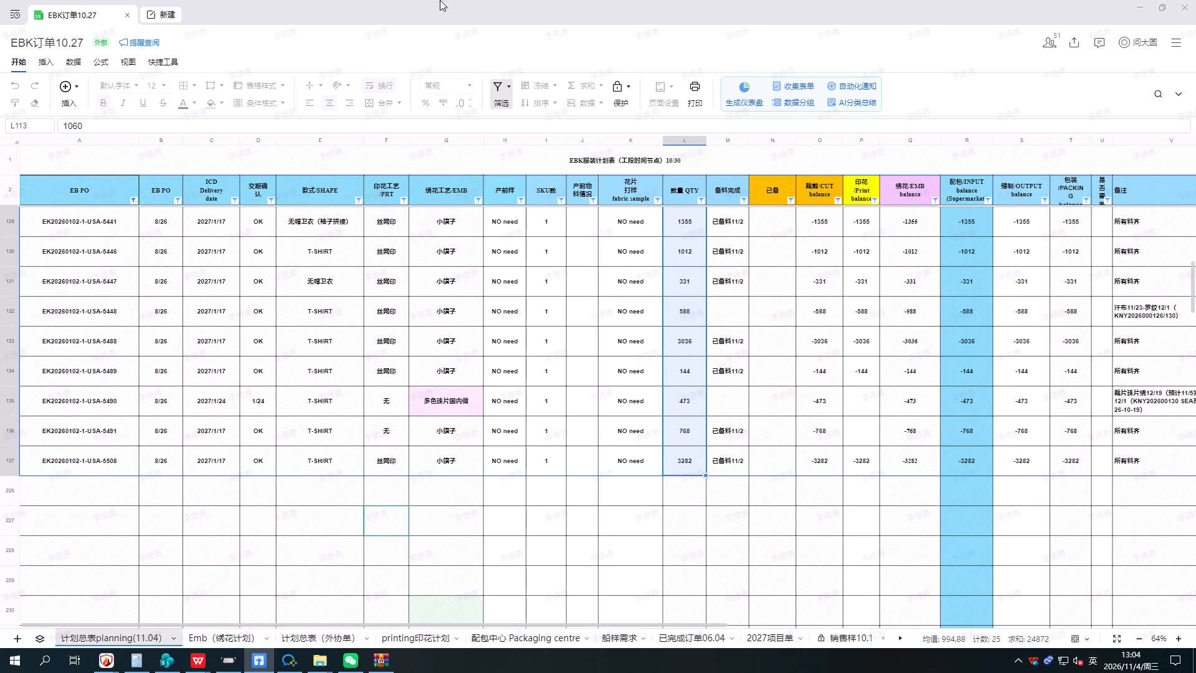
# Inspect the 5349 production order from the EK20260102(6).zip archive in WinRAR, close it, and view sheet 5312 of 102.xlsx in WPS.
pyautogui.moveTo(440, 0); pyautogui.dragTo(445, 85)
pyautogui.click(374, 664)
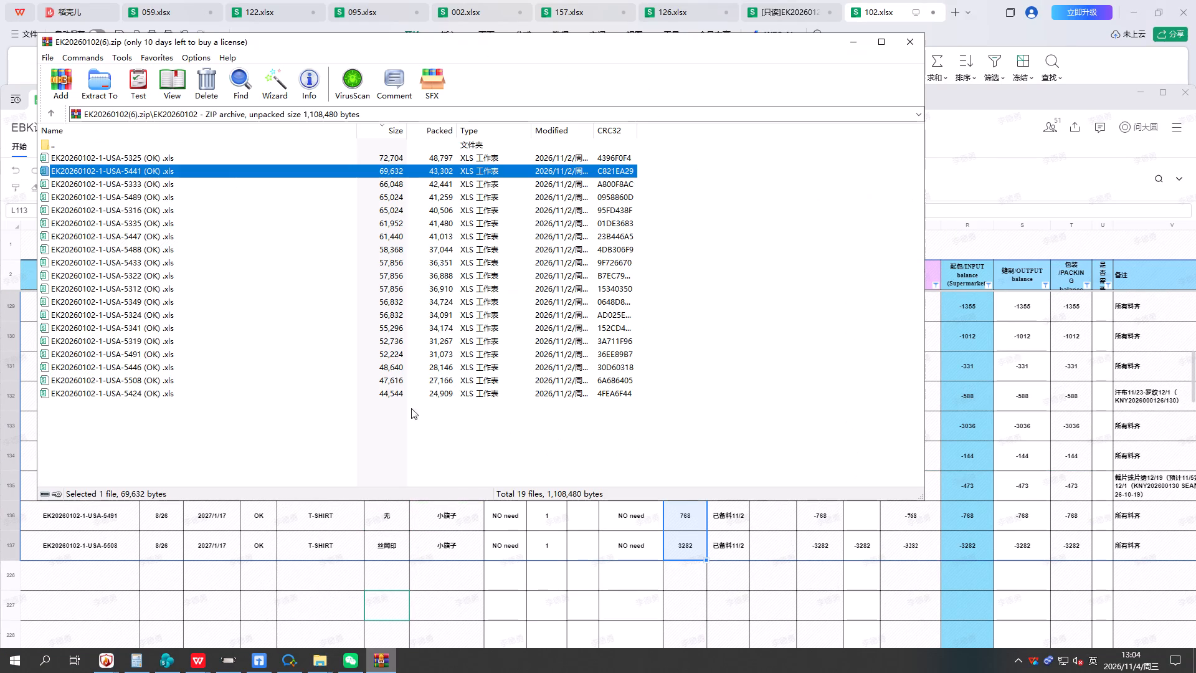
pyautogui.doubleClick(127, 306)
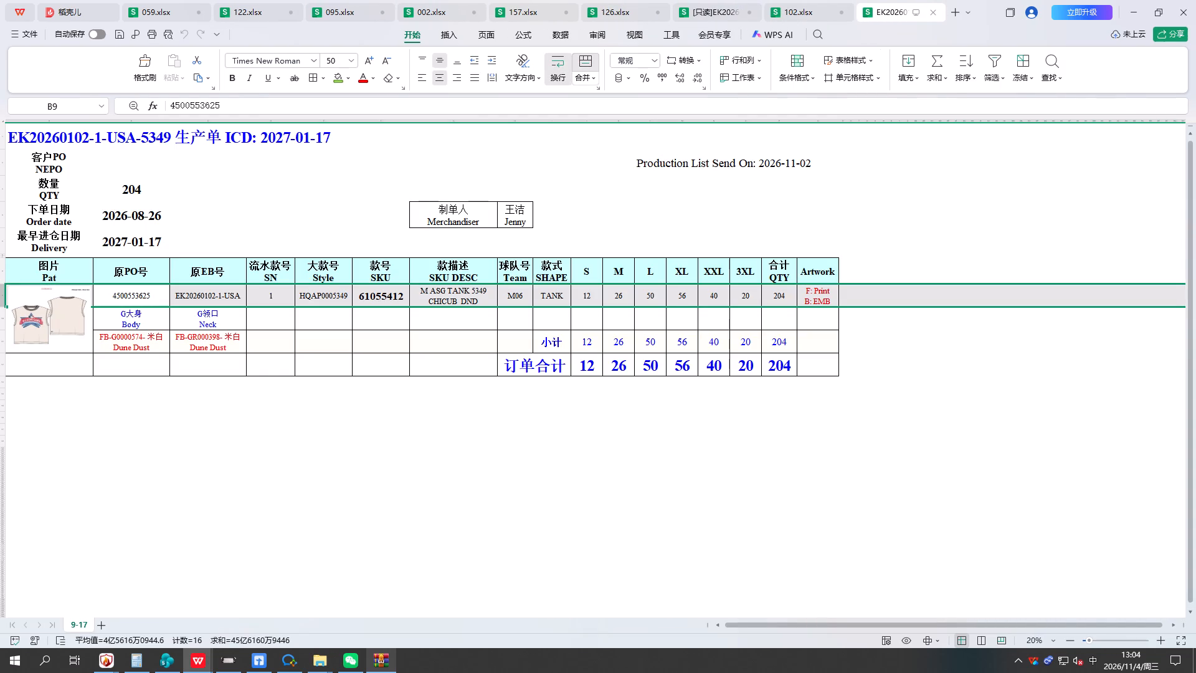
pyautogui.click(932, 14)
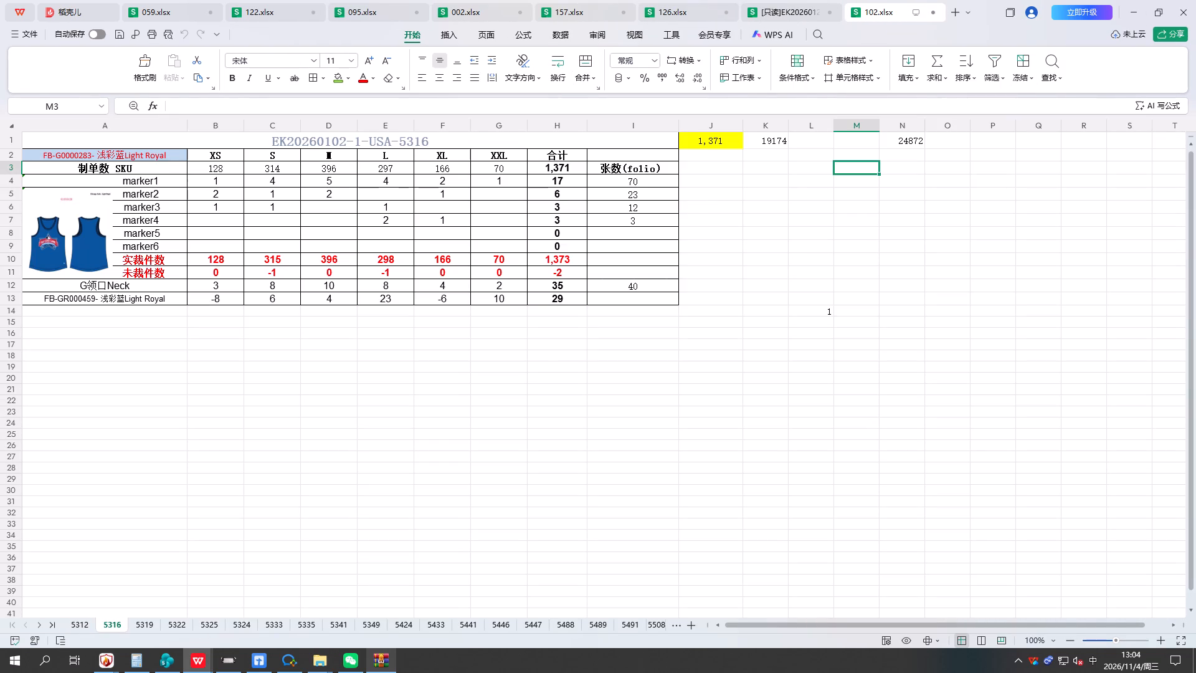
pyautogui.click(83, 626)
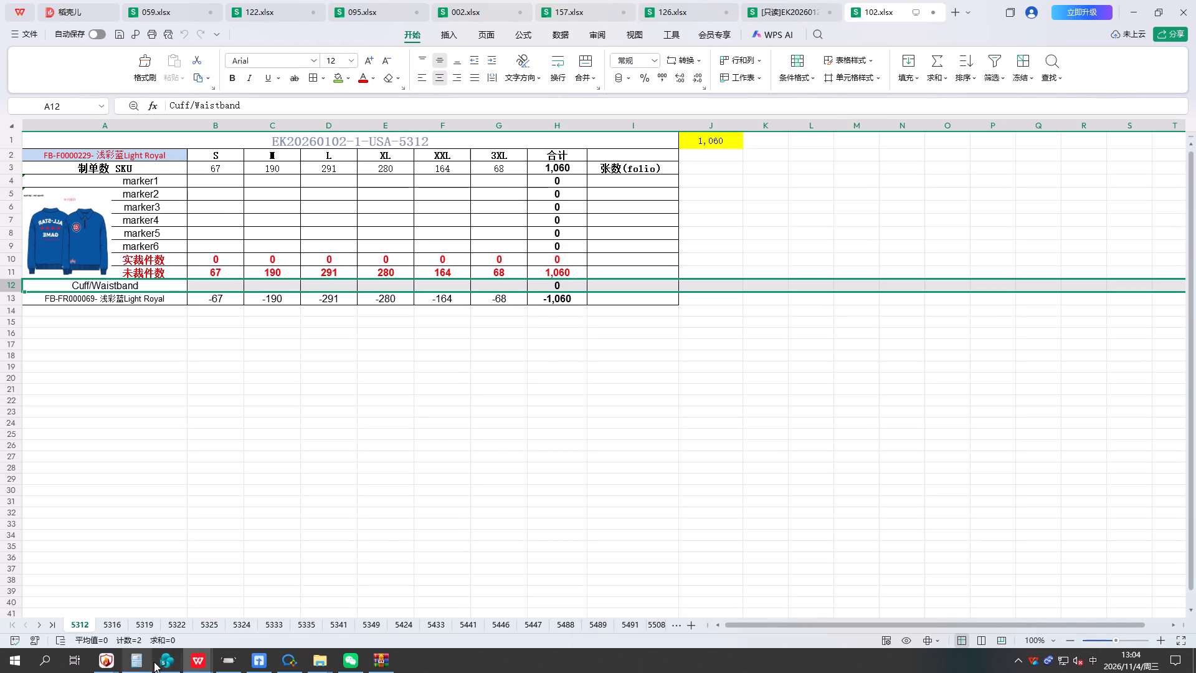
pyautogui.click(212, 470)
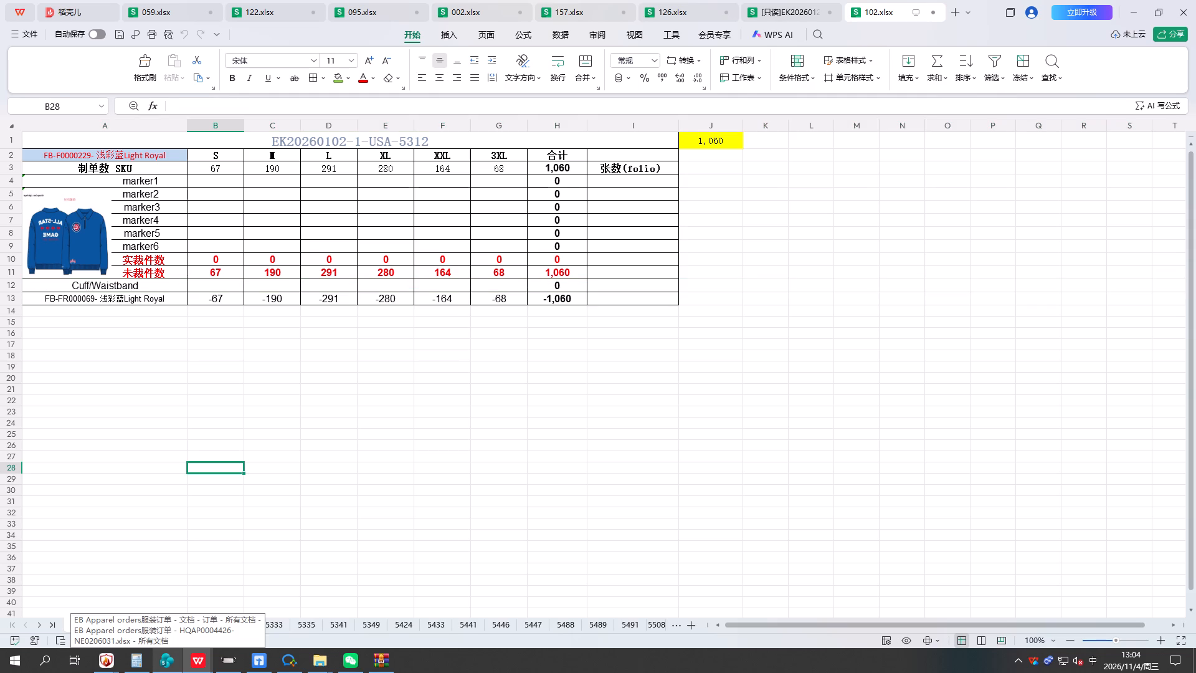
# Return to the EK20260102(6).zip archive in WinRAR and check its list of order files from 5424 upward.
pyautogui.click(389, 664)
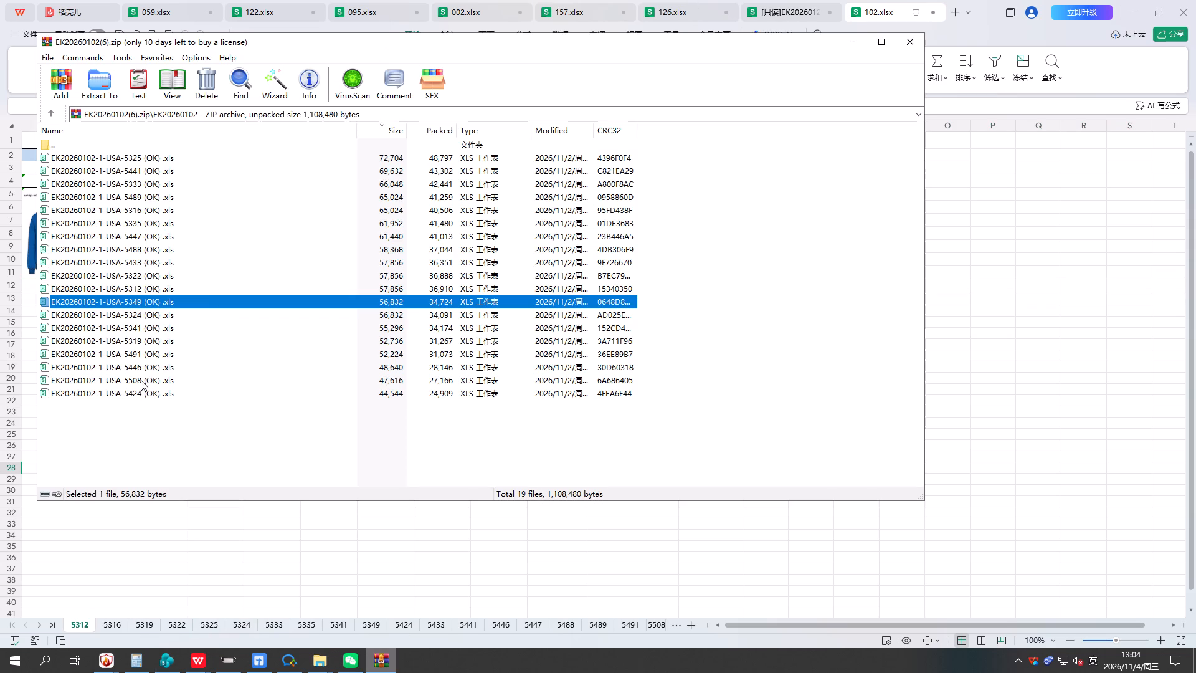
pyautogui.moveTo(134, 416); pyautogui.dragTo(145, 269)
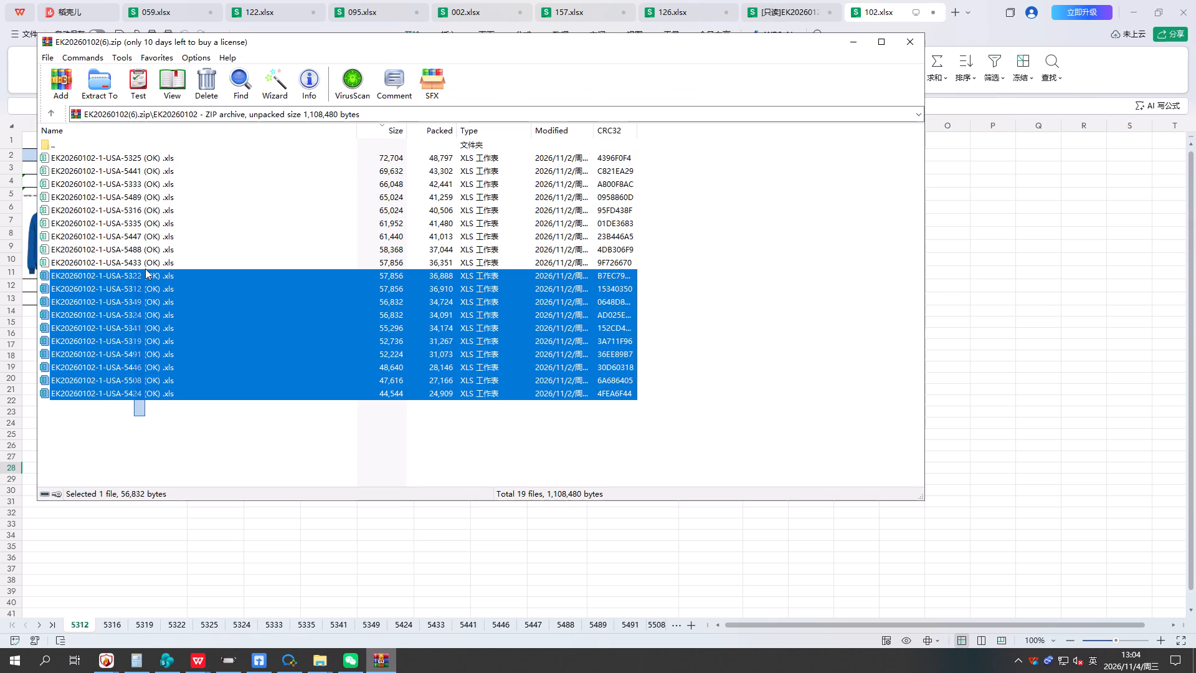
pyautogui.moveTo(145, 269); pyautogui.dragTo(118, 253)
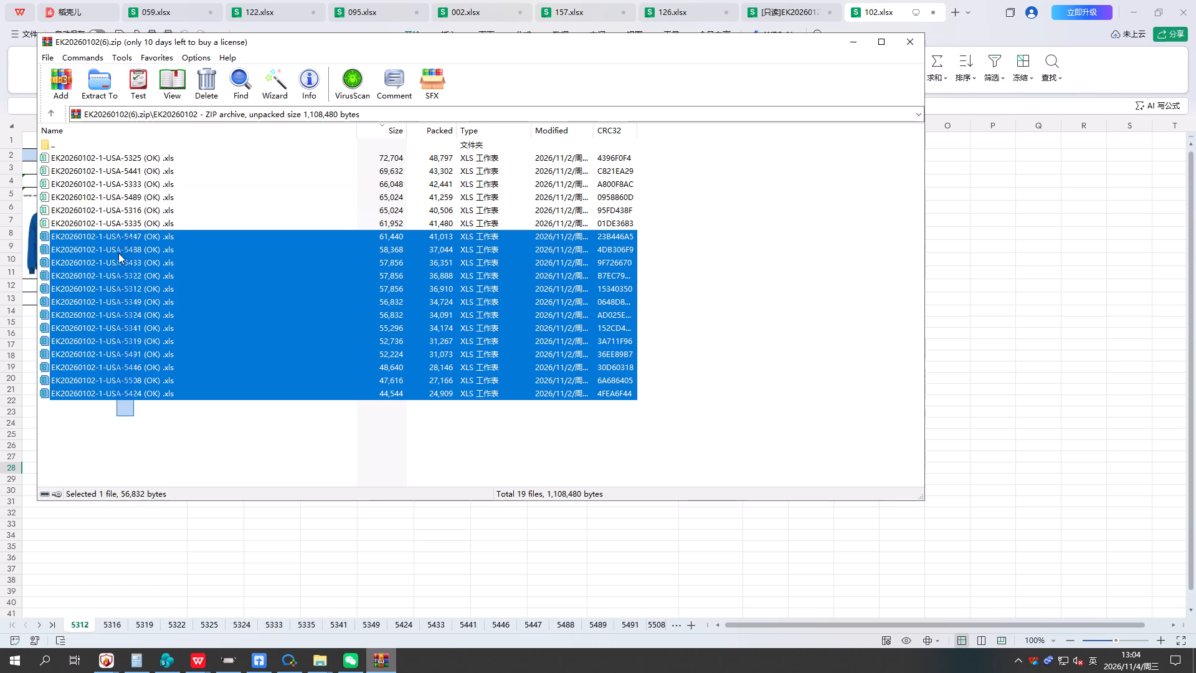
pyautogui.moveTo(118, 253); pyautogui.dragTo(116, 313)
pyautogui.click(857, 42)
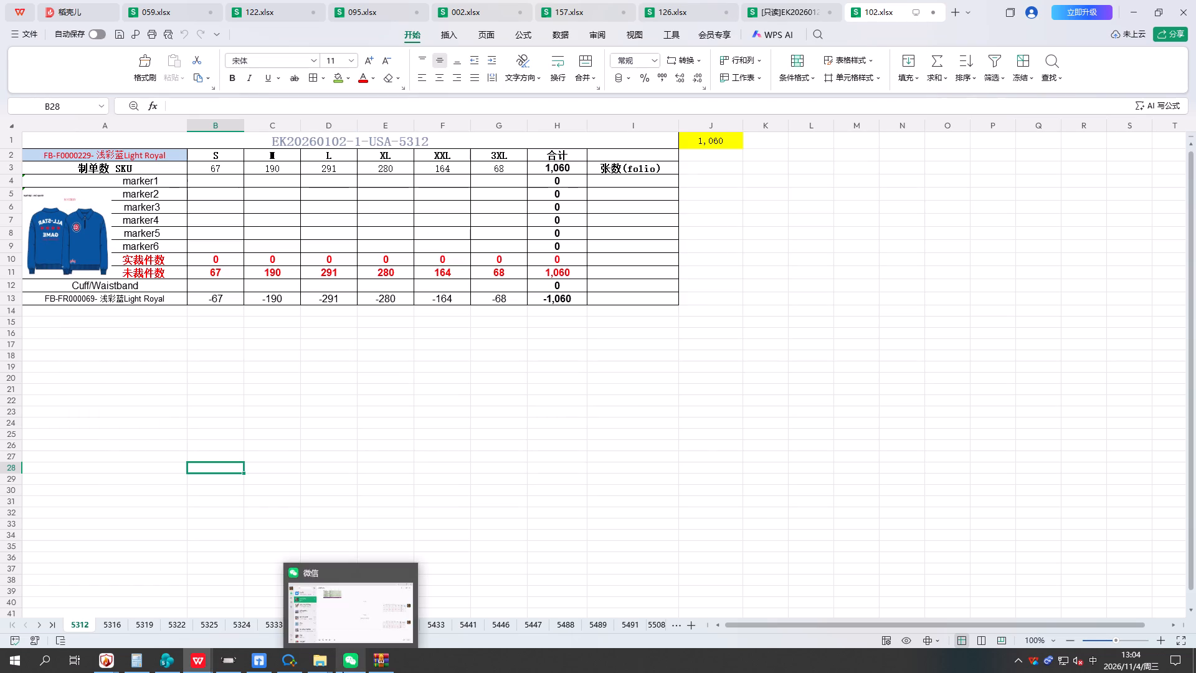
# Switch to the planning sheet in WeMail and examine the last EB PO entries, selecting orders 5508 and 5491.
pyautogui.click(267, 656)
pyautogui.scroll(-6, 222, 431)
pyautogui.scroll(2, 222, 431)
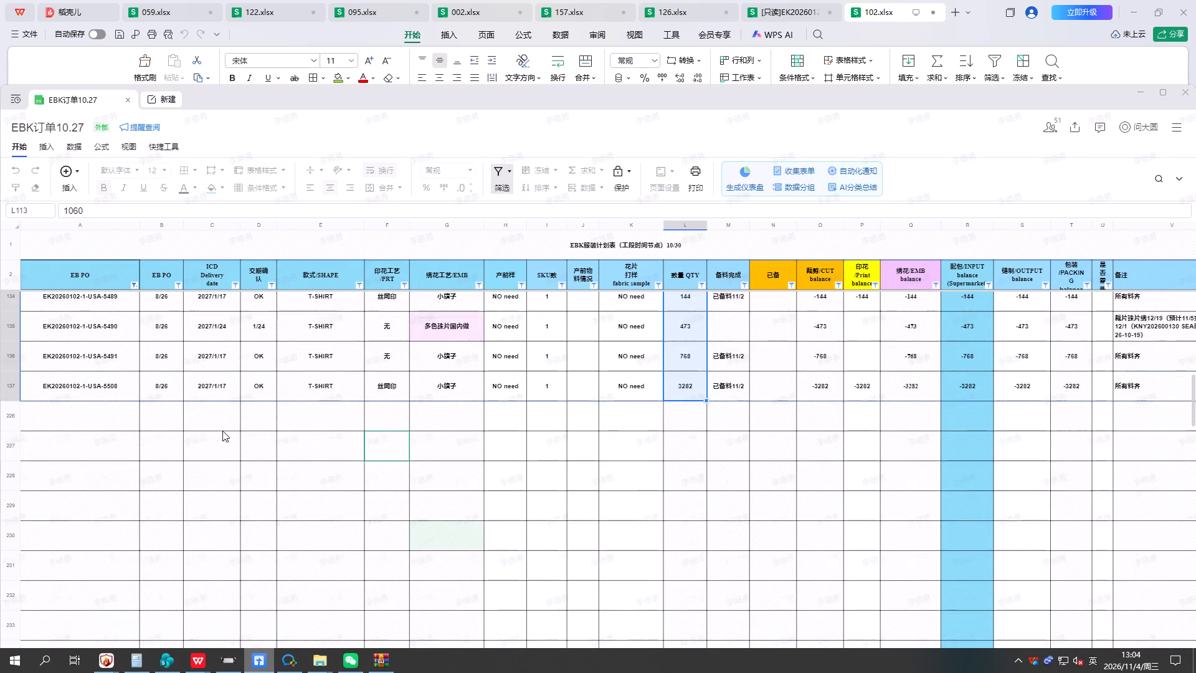
pyautogui.scroll(1, 222, 431)
pyautogui.click(101, 420)
pyautogui.scroll(1, 102, 414)
pyautogui.click(100, 428)
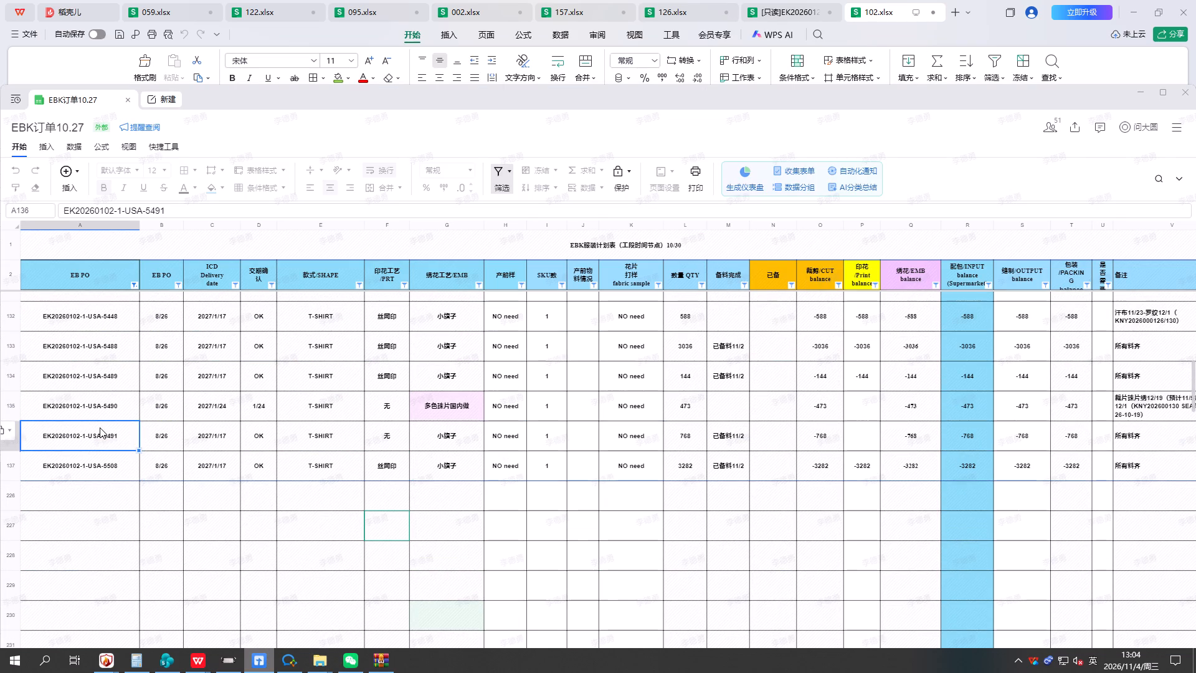
pyautogui.scroll(3, 100, 426)
pyautogui.scroll(-4, 100, 426)
pyautogui.moveTo(95, 427); pyautogui.dragTo(98, 383)
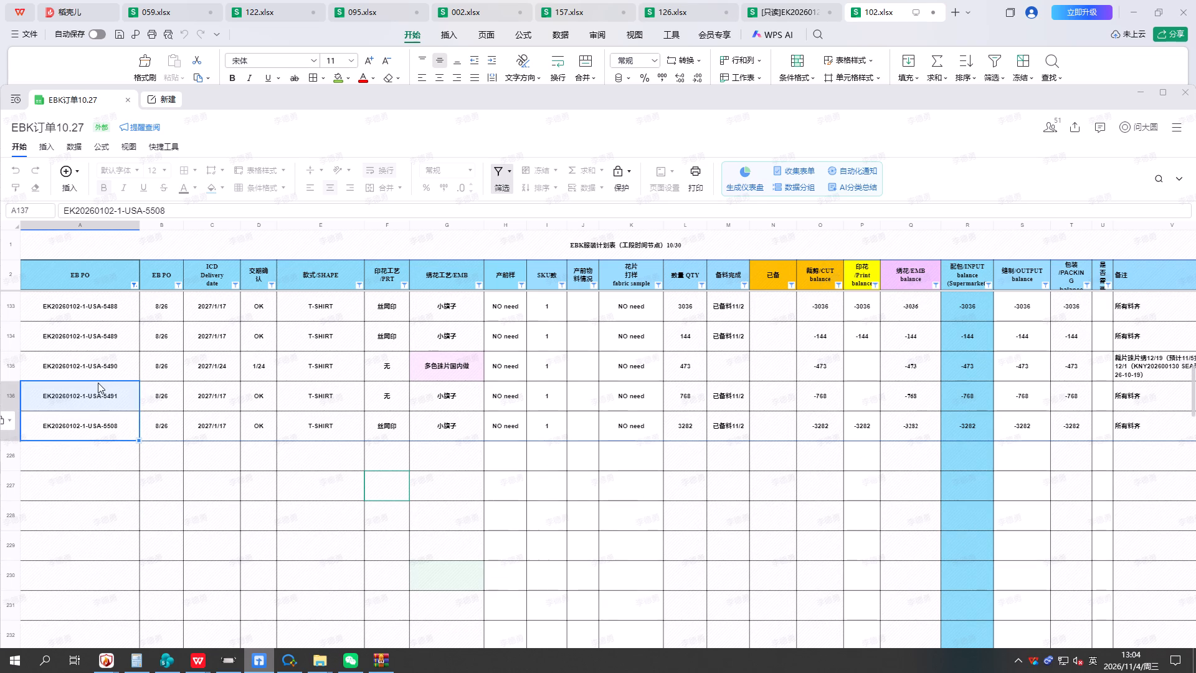
pyautogui.moveTo(98, 383); pyautogui.dragTo(98, 382)
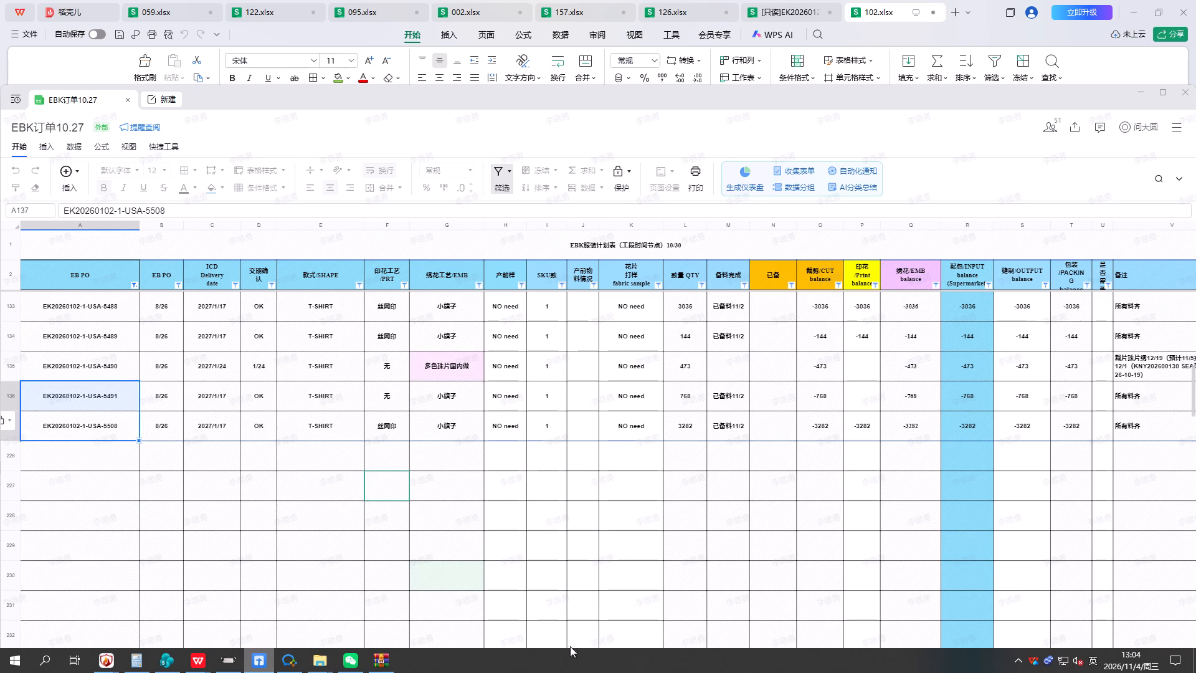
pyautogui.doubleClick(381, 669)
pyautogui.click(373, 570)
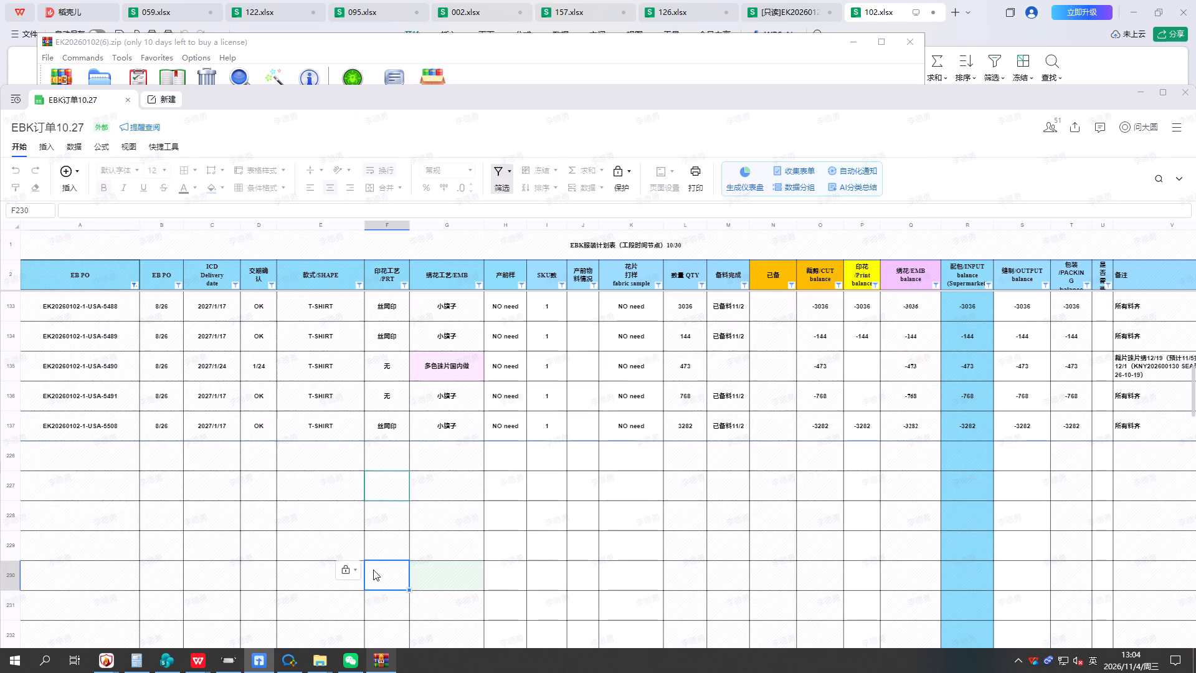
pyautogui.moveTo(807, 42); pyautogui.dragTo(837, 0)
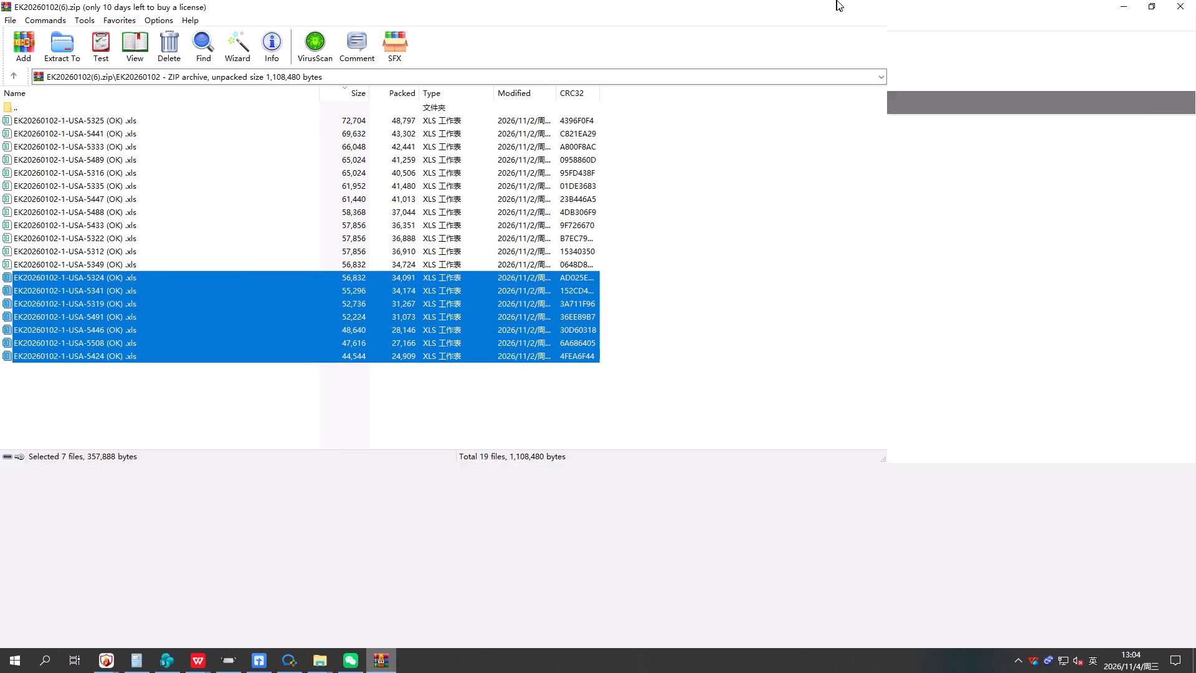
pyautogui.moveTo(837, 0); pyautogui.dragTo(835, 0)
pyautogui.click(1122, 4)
# Maximize the planning sheet, select the EB PO cells of all 102 orders from 5508 up to 5312, and examine the list.
pyautogui.moveTo(937, 96); pyautogui.dragTo(964, 0)
pyautogui.moveTo(90, 345); pyautogui.dragTo(87, 332)
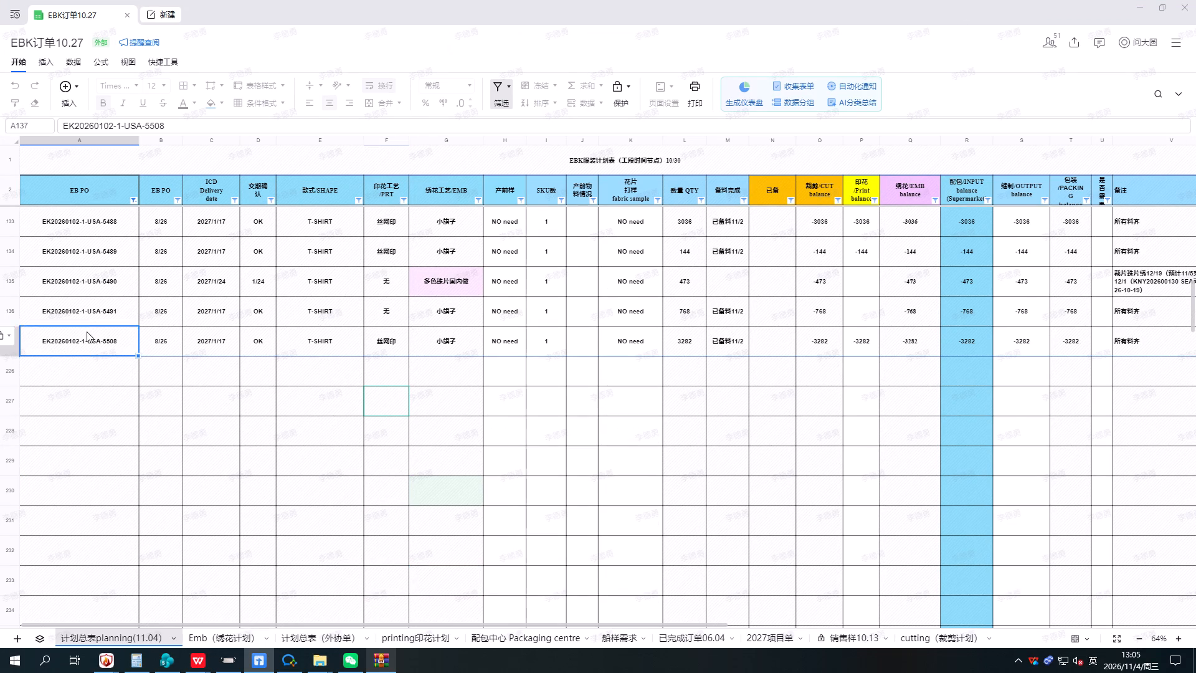
pyautogui.moveTo(87, 332); pyautogui.dragTo(86, 311)
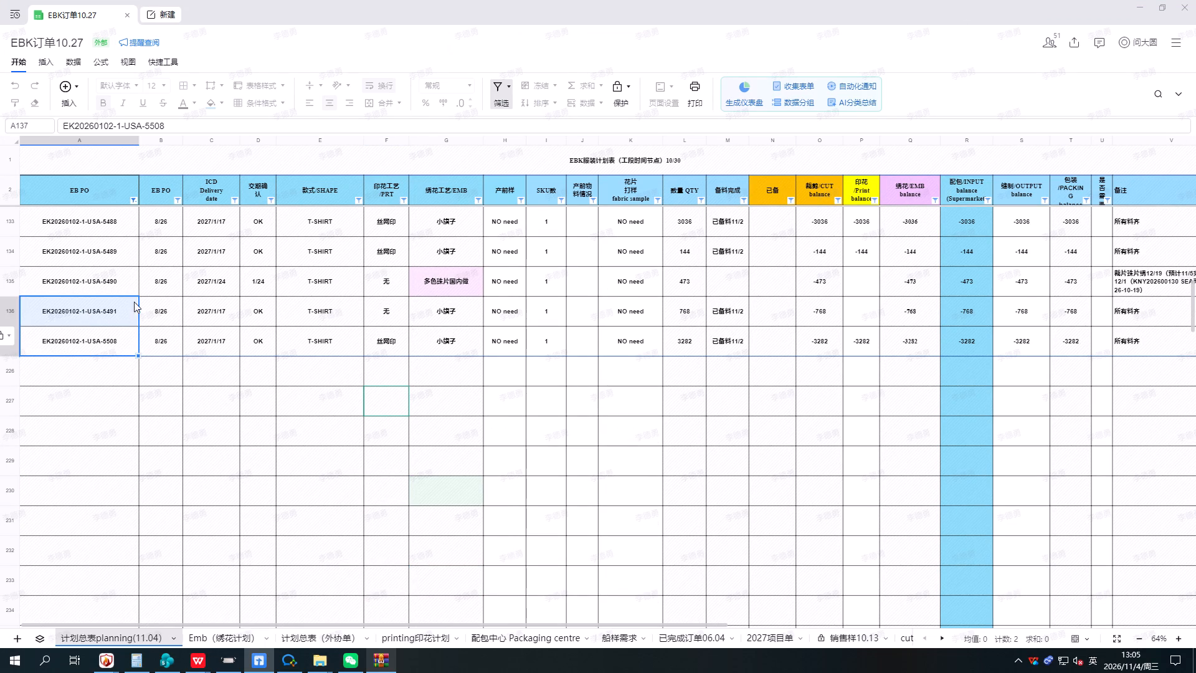
pyautogui.moveTo(103, 343); pyautogui.dragTo(74, 188)
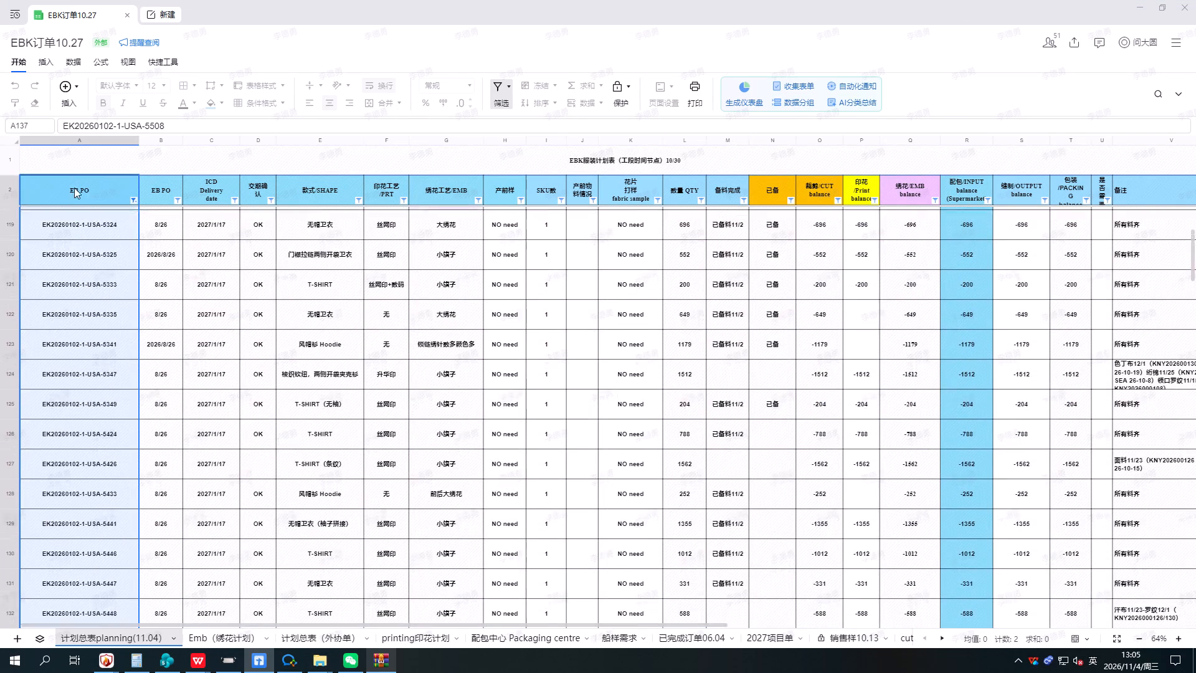
pyautogui.moveTo(74, 188); pyautogui.dragTo(78, 226)
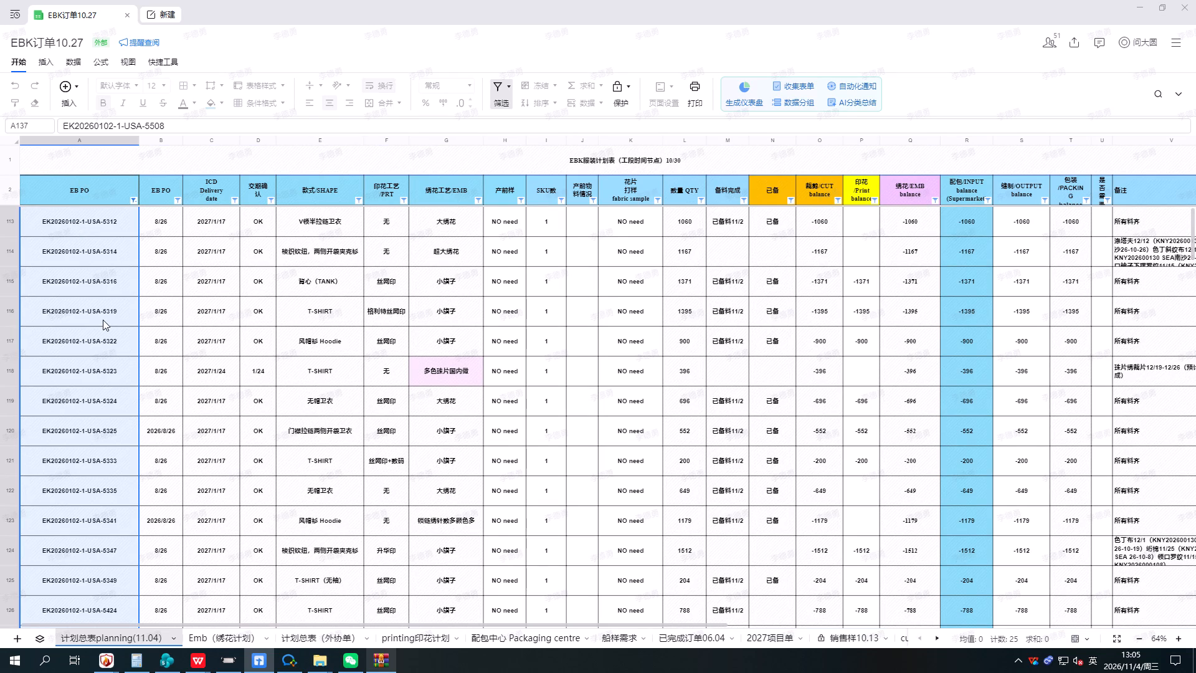
pyautogui.scroll(5, 103, 320)
pyautogui.scroll(-19, 104, 322)
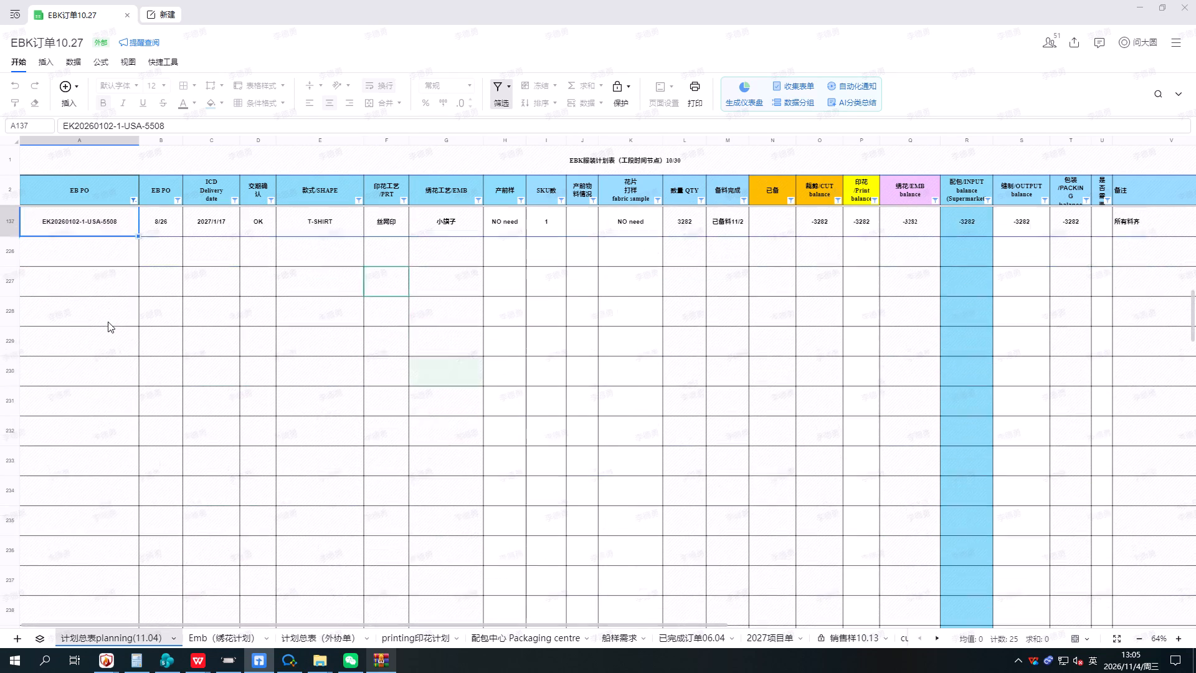
pyautogui.scroll(-6, 108, 322)
pyautogui.scroll(-1, 164, 353)
pyautogui.scroll(9, 175, 273)
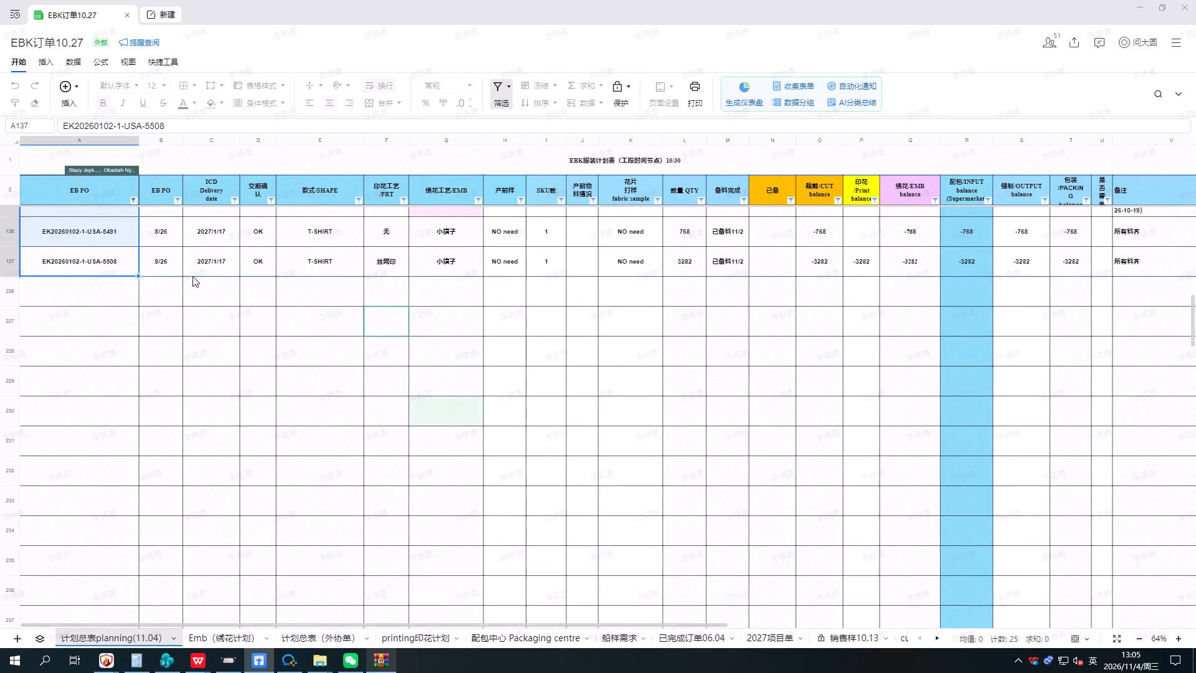
pyautogui.scroll(14, 192, 276)
pyautogui.scroll(9, 242, 307)
pyautogui.scroll(-7, 242, 307)
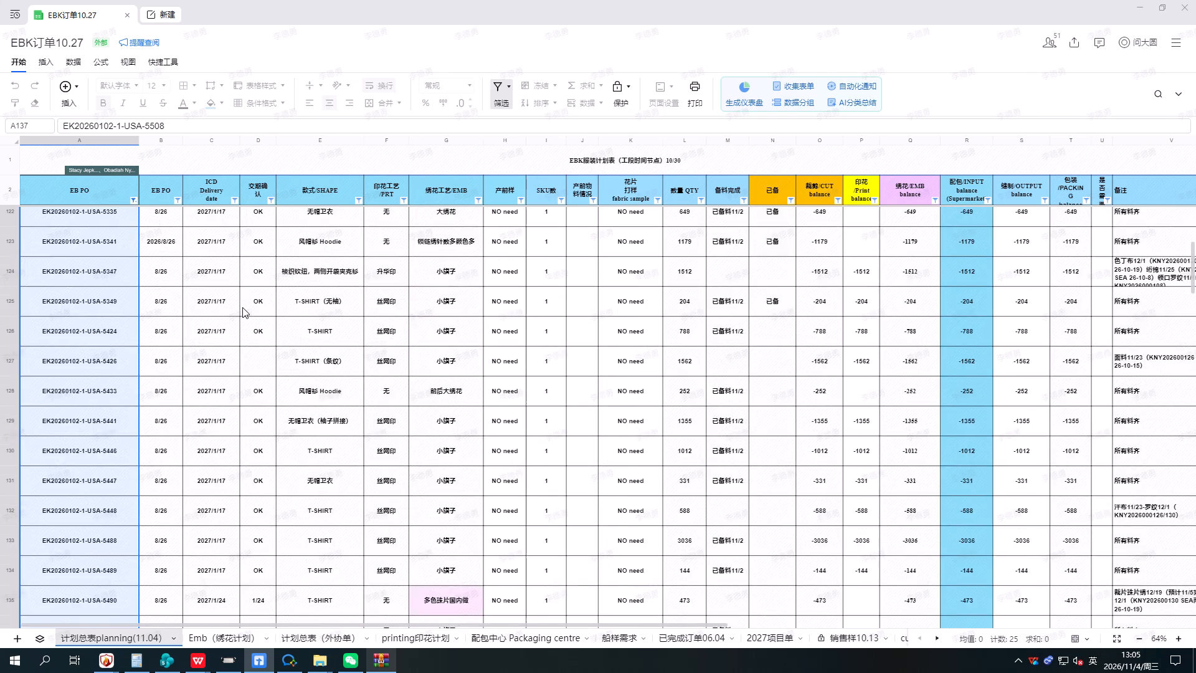
pyautogui.scroll(-5, 242, 307)
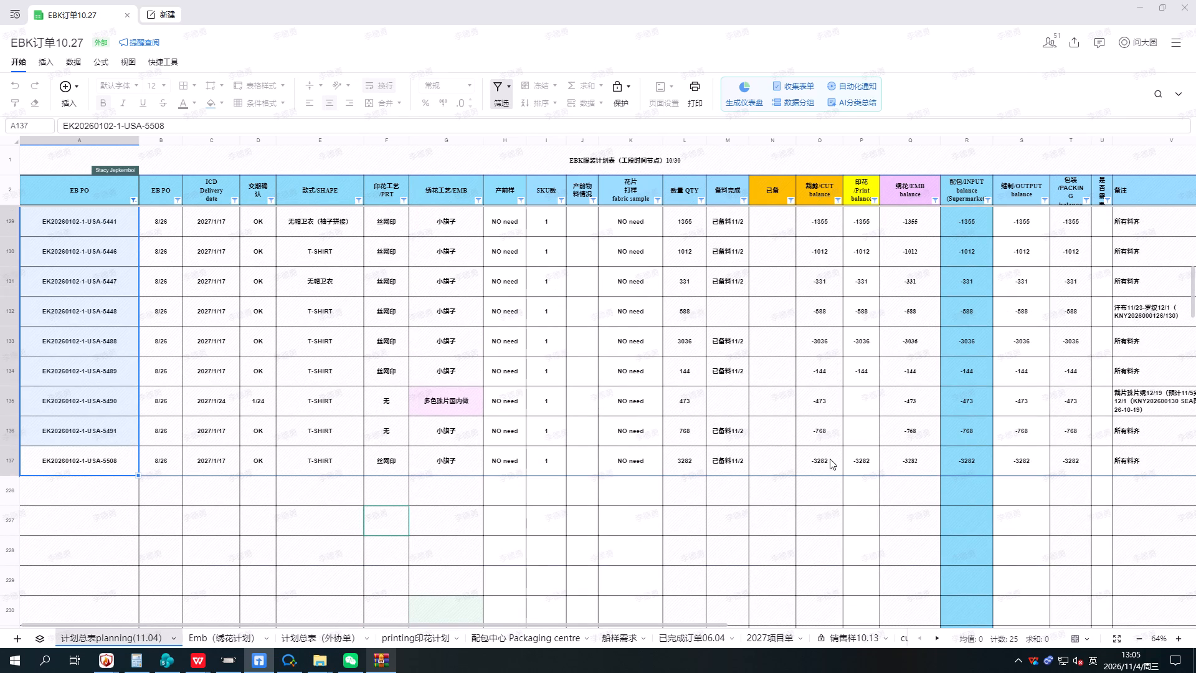
# Select the QTY cells of 102 orders 5508 up to 5312, omitting 5490, 5448, 5426, 5347, 5323 and 5314, to sum them.
pyautogui.moveTo(686, 456); pyautogui.dragTo(686, 451)
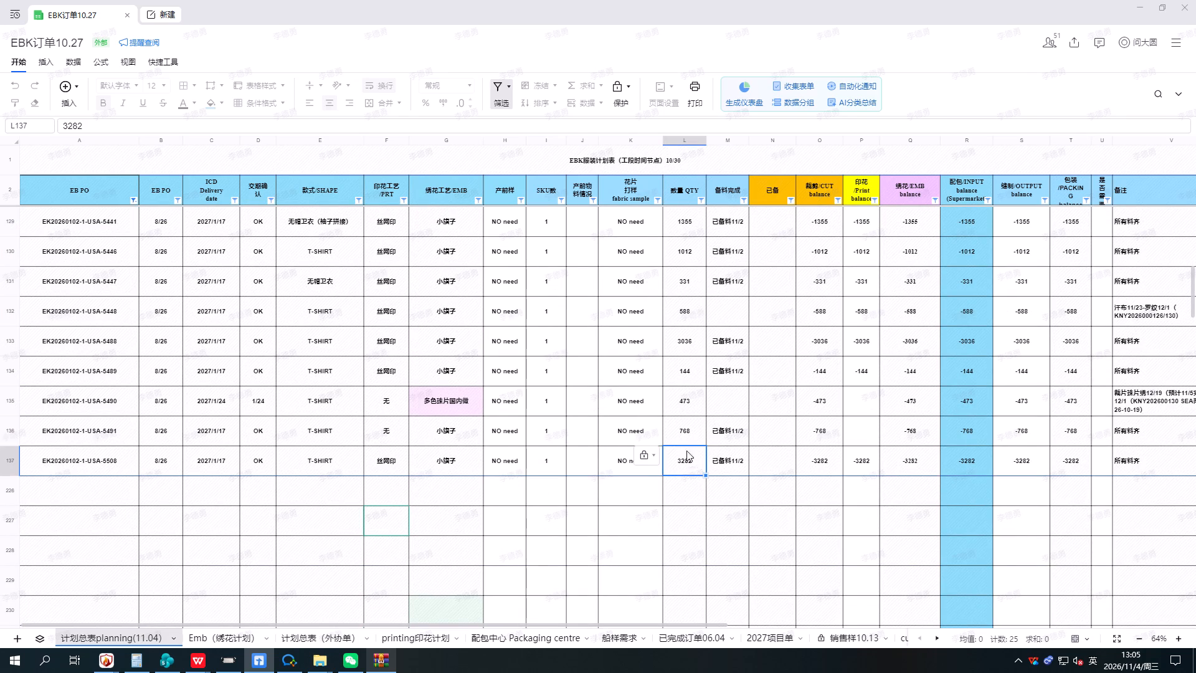
pyautogui.moveTo(686, 451); pyautogui.dragTo(690, 431)
pyautogui.keyDown('ctrl'); pyautogui.moveTo(687, 361); pyautogui.dragTo(688, 347); pyautogui.keyUp('ctrl')
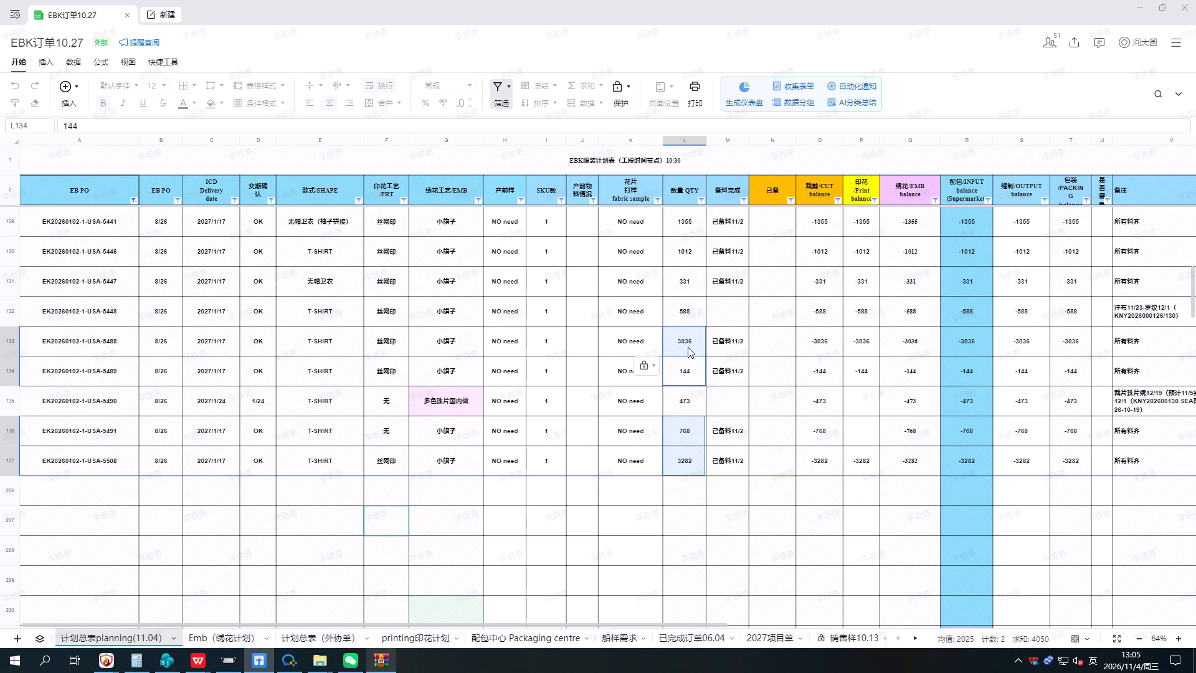
pyautogui.scroll(3, 688, 293)
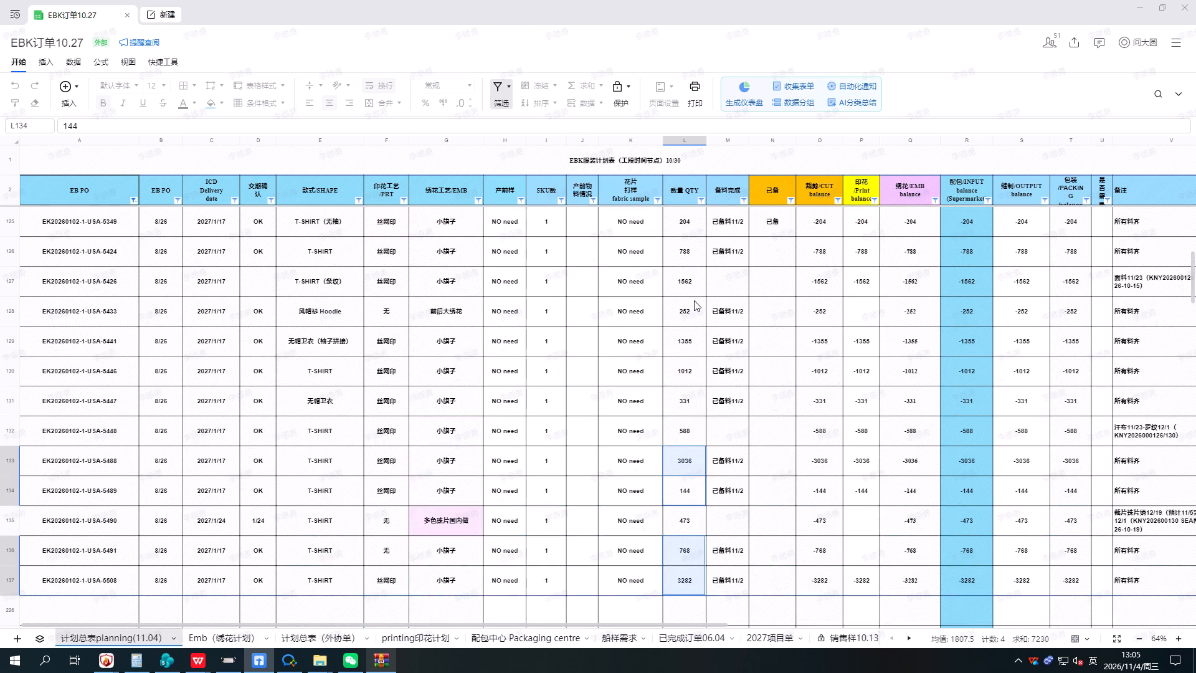
pyautogui.scroll(1, 694, 300)
pyautogui.keyDown('ctrl'); pyautogui.moveTo(690, 442); pyautogui.dragTo(703, 384); pyautogui.keyUp('ctrl')
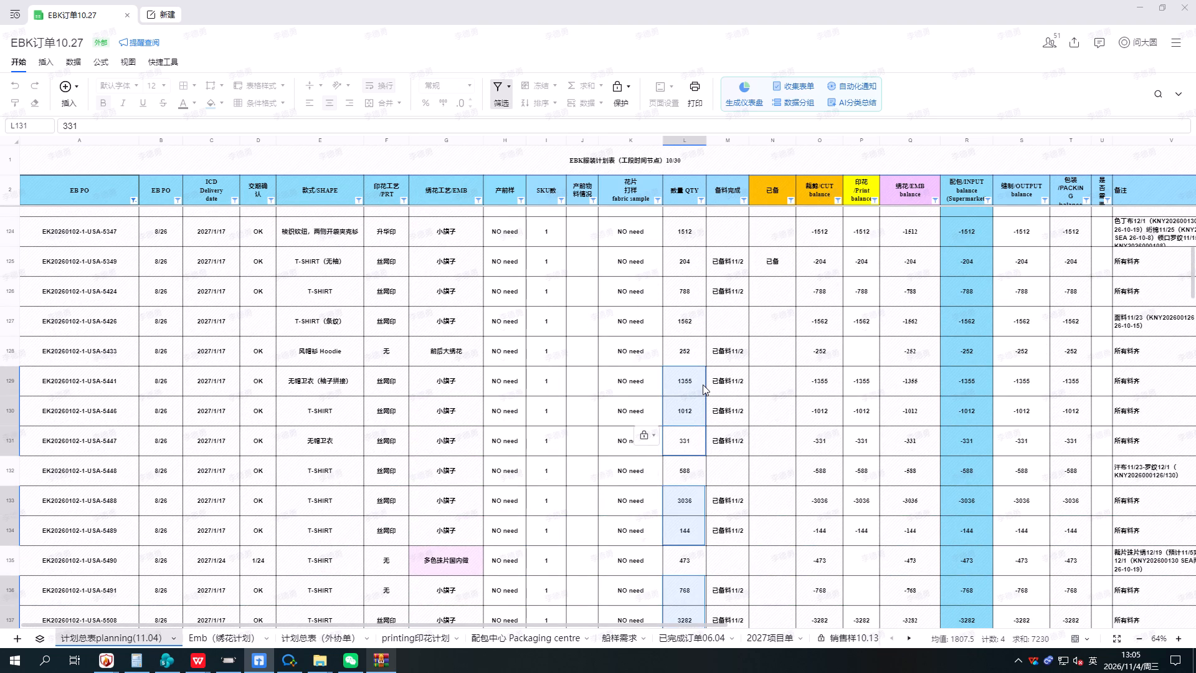
pyautogui.keyDown('ctrl'); pyautogui.moveTo(703, 384); pyautogui.dragTo(700, 355); pyautogui.keyUp('ctrl')
pyautogui.scroll(2, 700, 355)
pyautogui.keyDown('ctrl'); pyautogui.moveTo(690, 370); pyautogui.dragTo(696, 349); pyautogui.keyUp('ctrl')
pyautogui.scroll(2, 696, 349)
pyautogui.keyDown('ctrl'); pyautogui.moveTo(691, 361); pyautogui.dragTo(693, 317); pyautogui.keyUp('ctrl')
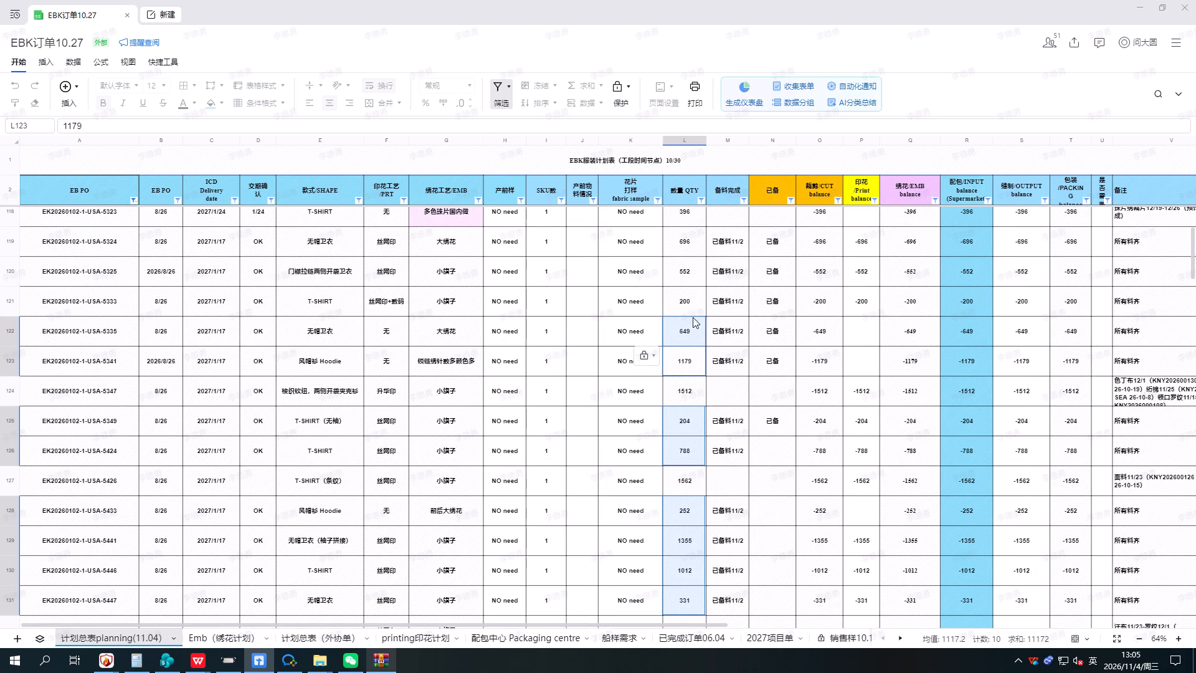
pyautogui.keyDown('ctrl'); pyautogui.moveTo(693, 317); pyautogui.dragTo(684, 249); pyautogui.keyUp('ctrl')
pyautogui.scroll(3, 678, 259)
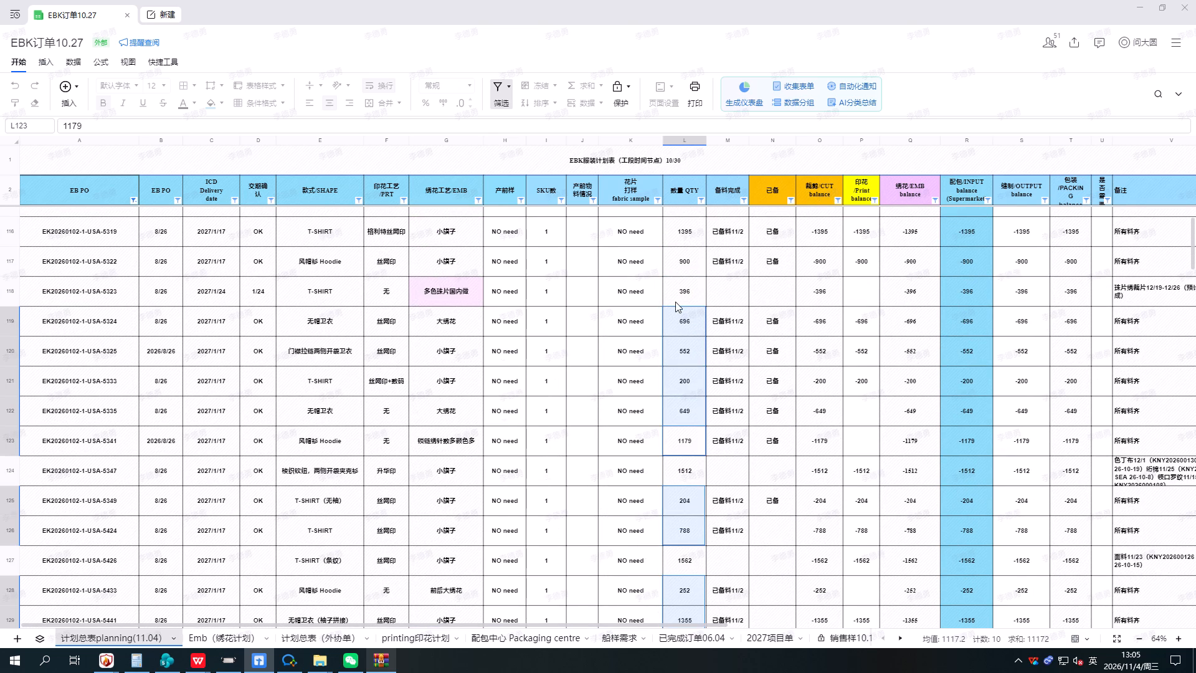
pyautogui.keyDown('ctrl'); pyautogui.moveTo(686, 300); pyautogui.dragTo(688, 246); pyautogui.keyUp('ctrl')
pyautogui.scroll(3, 688, 255)
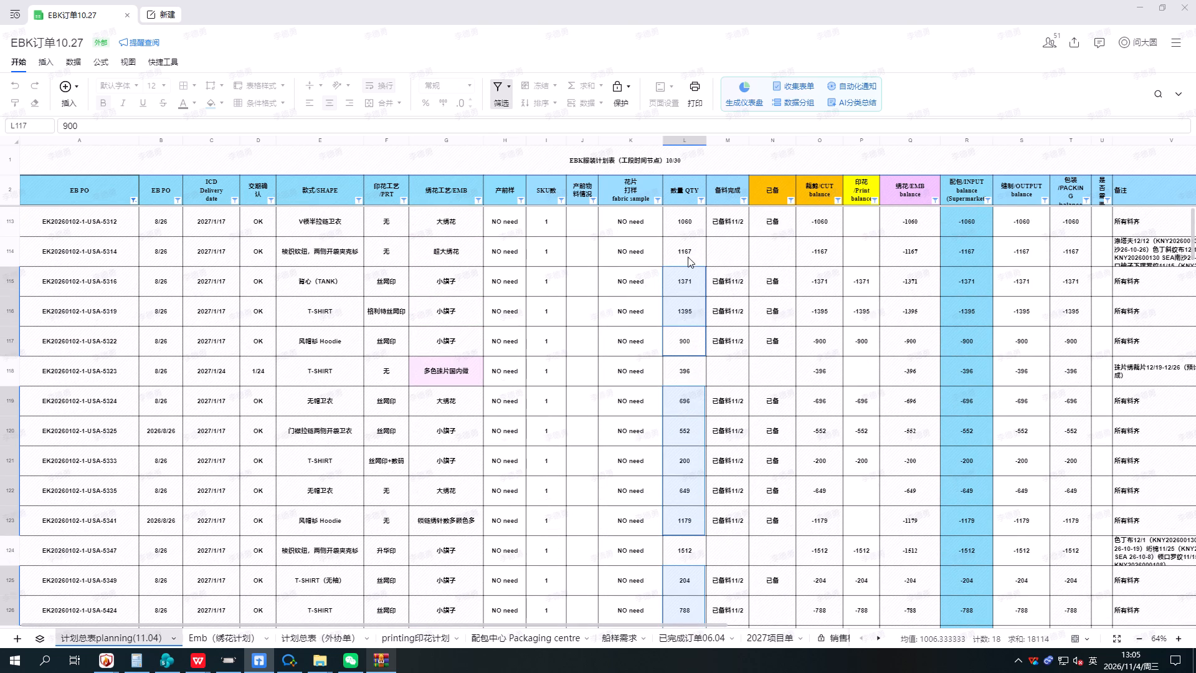
pyautogui.keyDown('ctrl'); pyautogui.click(688, 220); pyautogui.keyUp('ctrl')
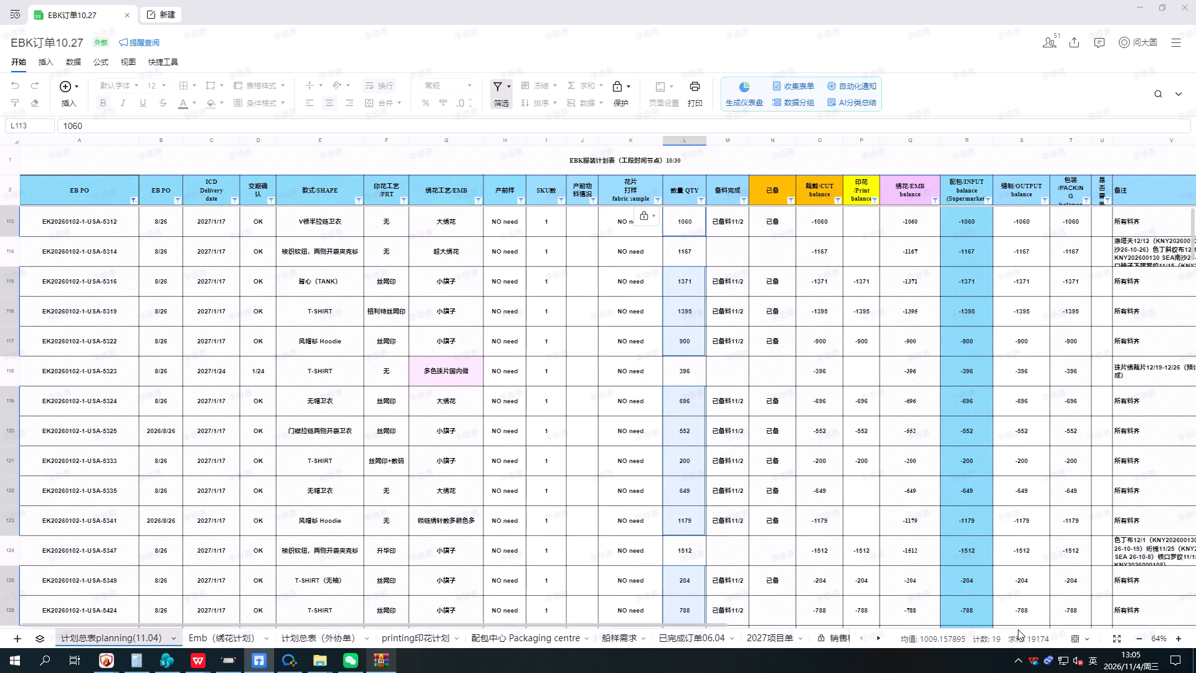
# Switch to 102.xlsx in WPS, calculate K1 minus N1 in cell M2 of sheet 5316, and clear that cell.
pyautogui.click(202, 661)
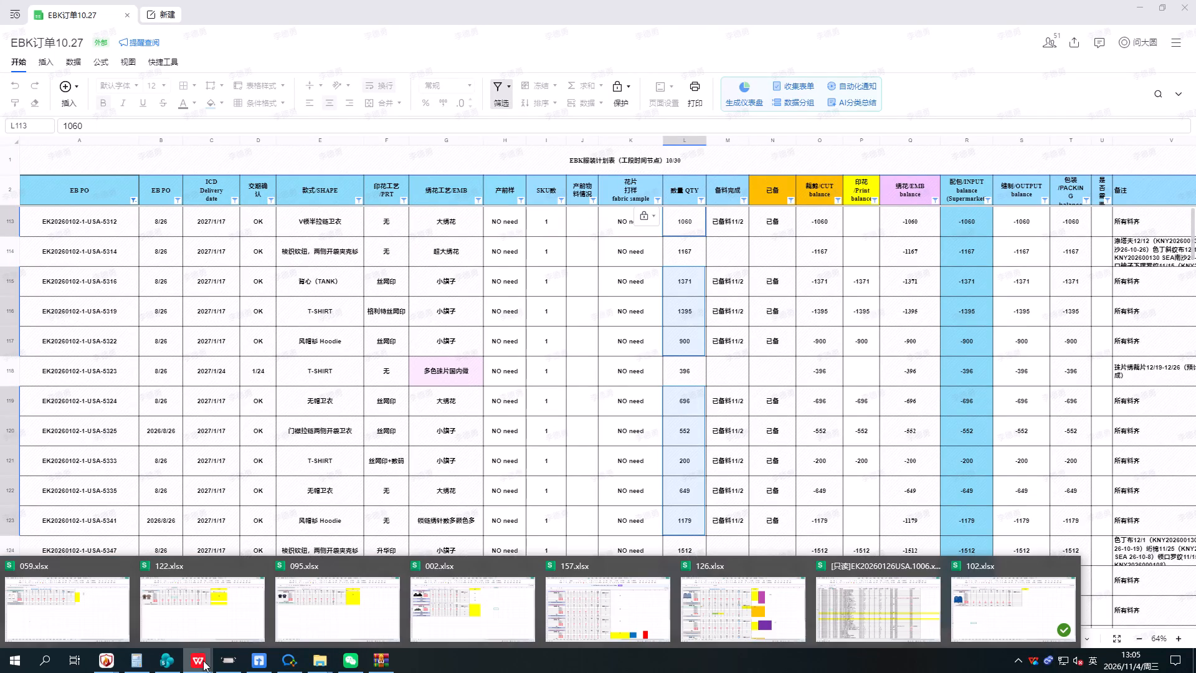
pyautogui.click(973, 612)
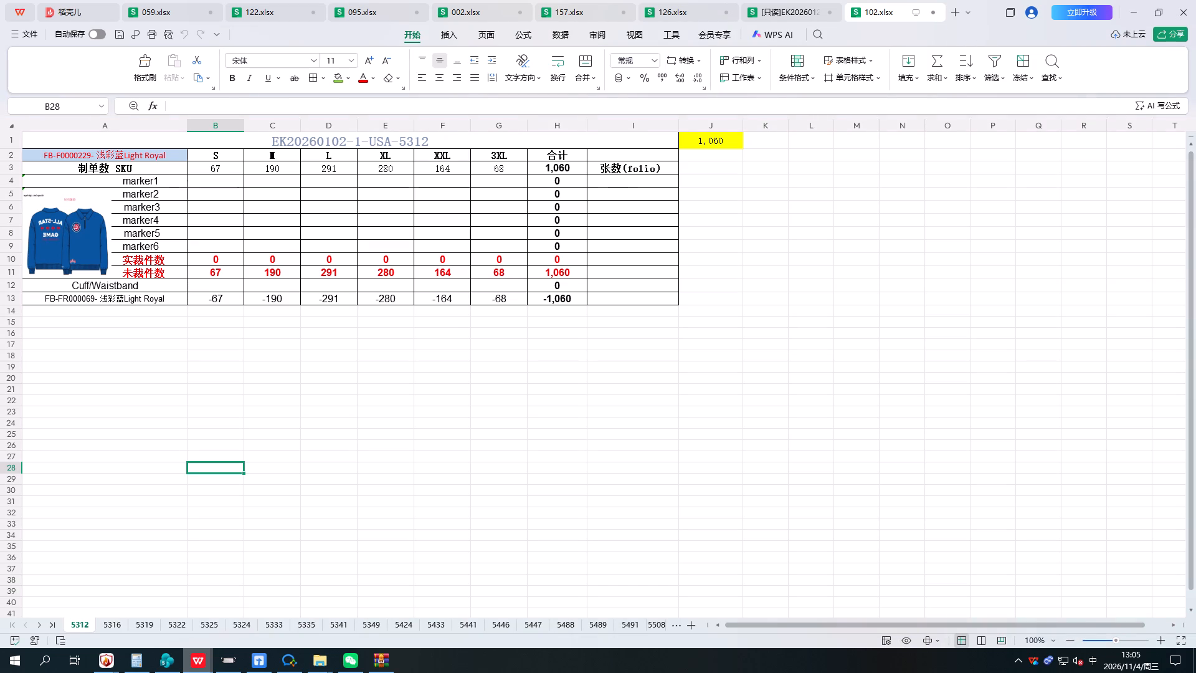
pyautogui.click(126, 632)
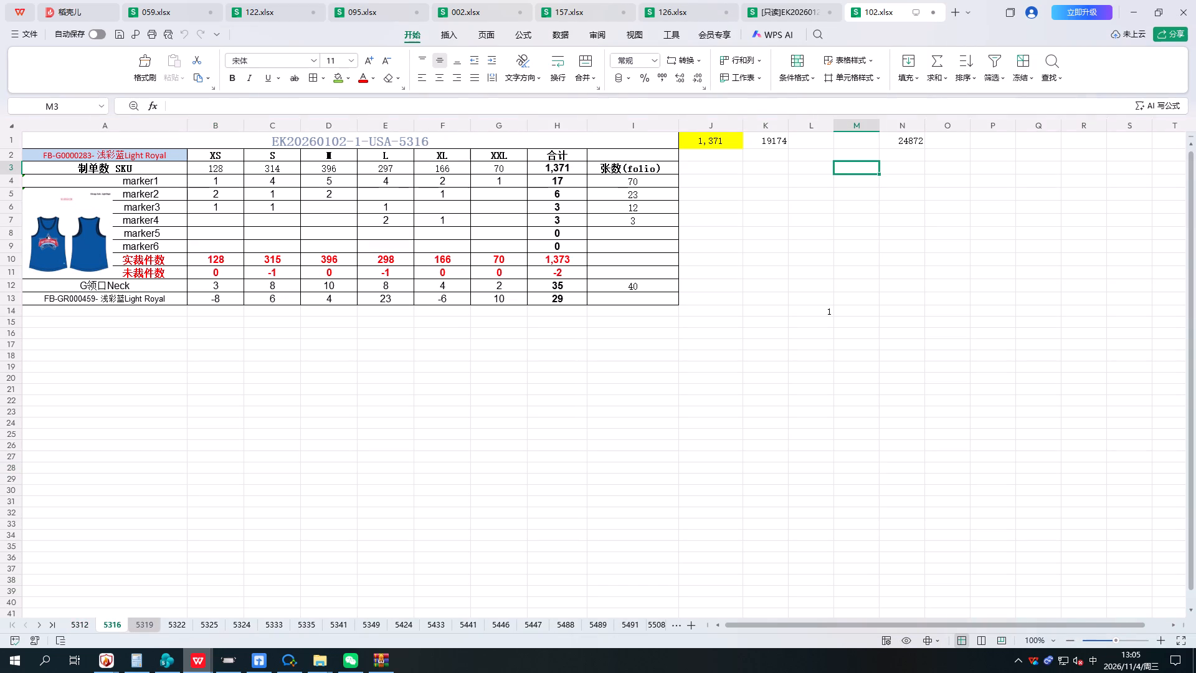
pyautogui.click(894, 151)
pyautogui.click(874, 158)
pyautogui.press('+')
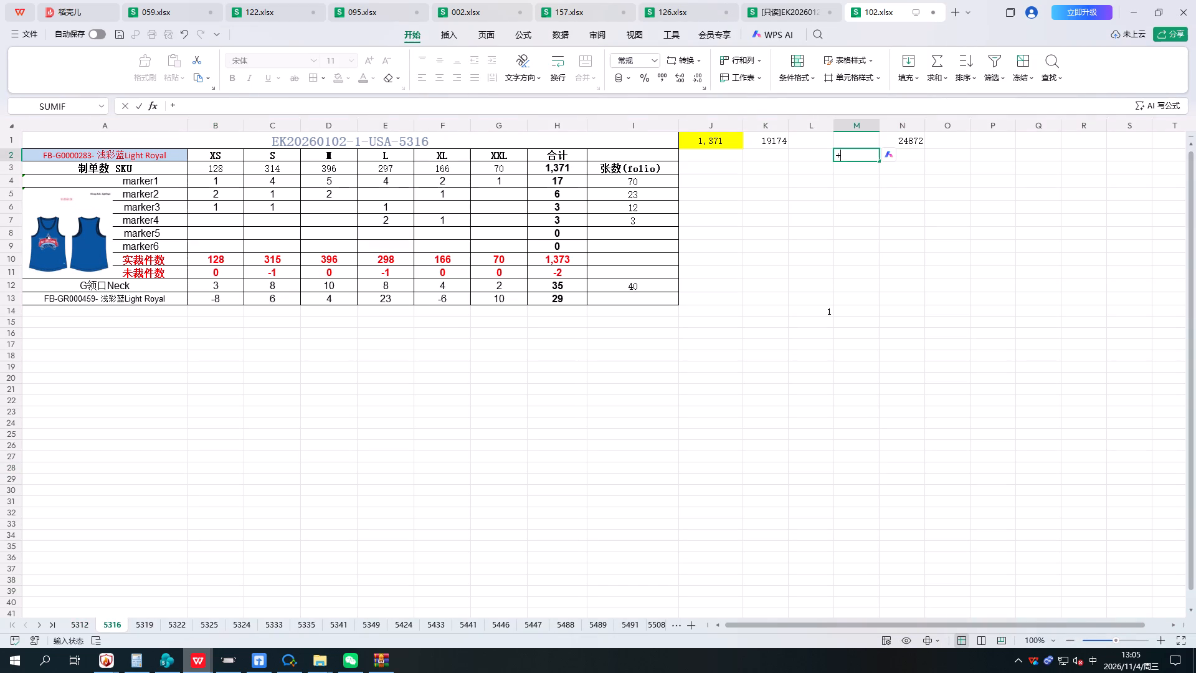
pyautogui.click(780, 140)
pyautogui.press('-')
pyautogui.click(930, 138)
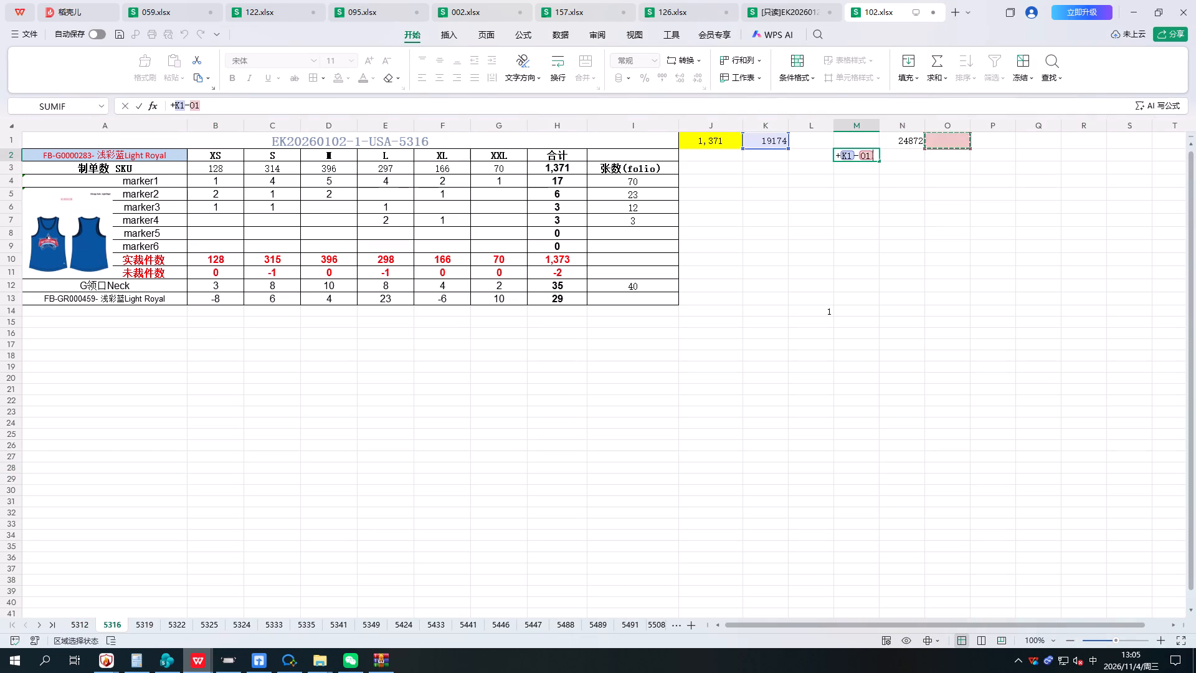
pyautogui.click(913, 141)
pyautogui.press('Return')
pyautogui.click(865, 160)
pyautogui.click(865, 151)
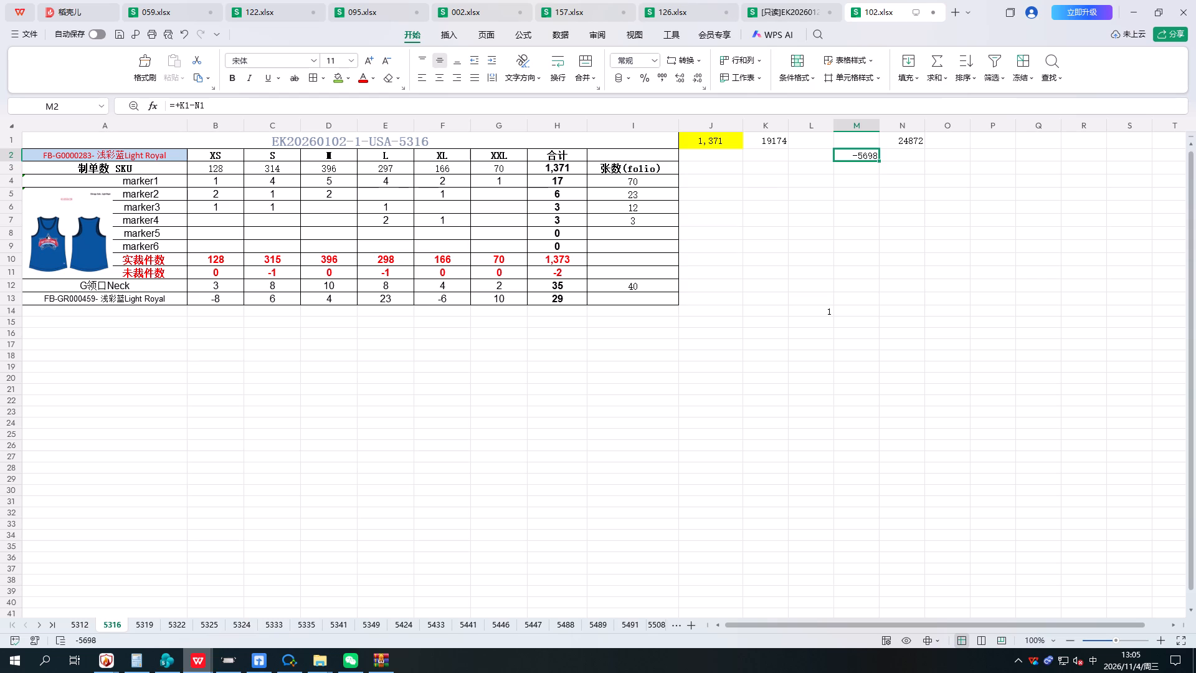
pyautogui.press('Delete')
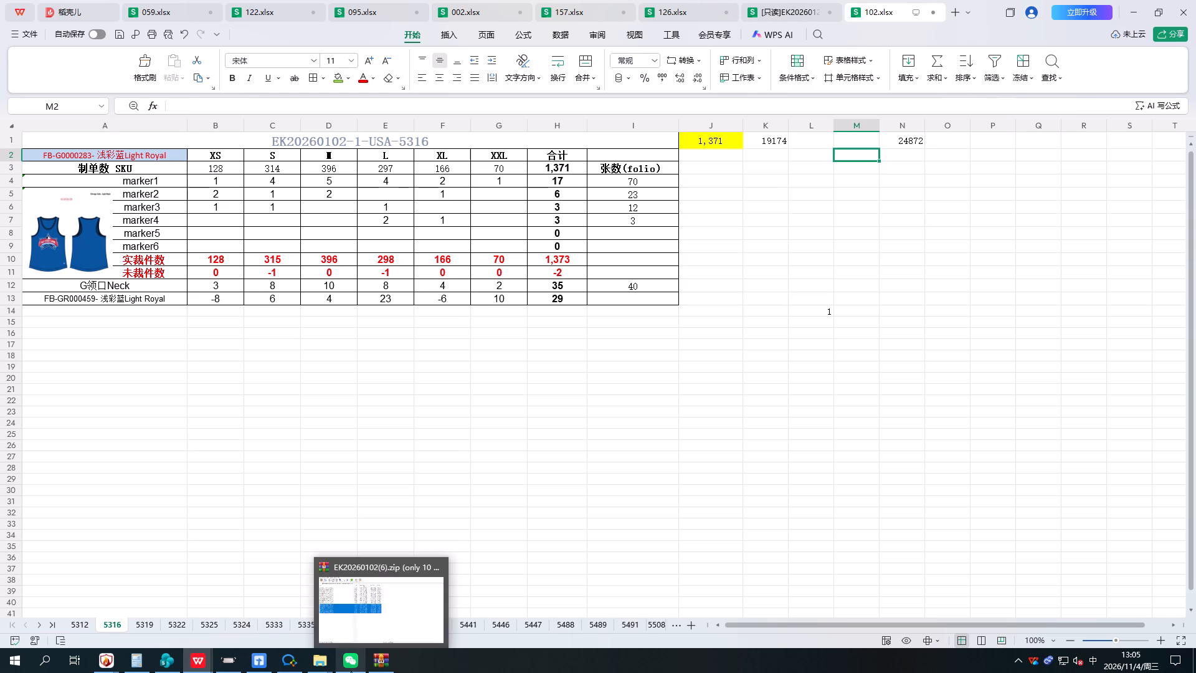
# Return to the planning sheet in WeMail, examine the 102 orders around 5323, and minimize the window.
pyautogui.click(264, 658)
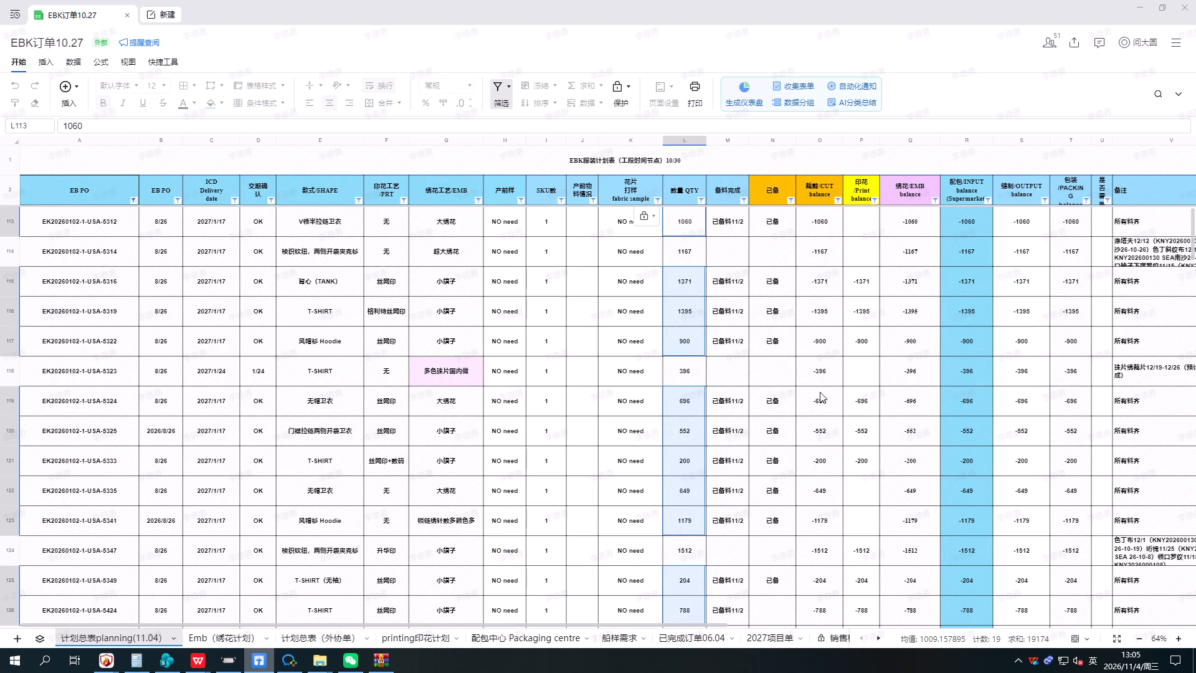
pyautogui.click(728, 361)
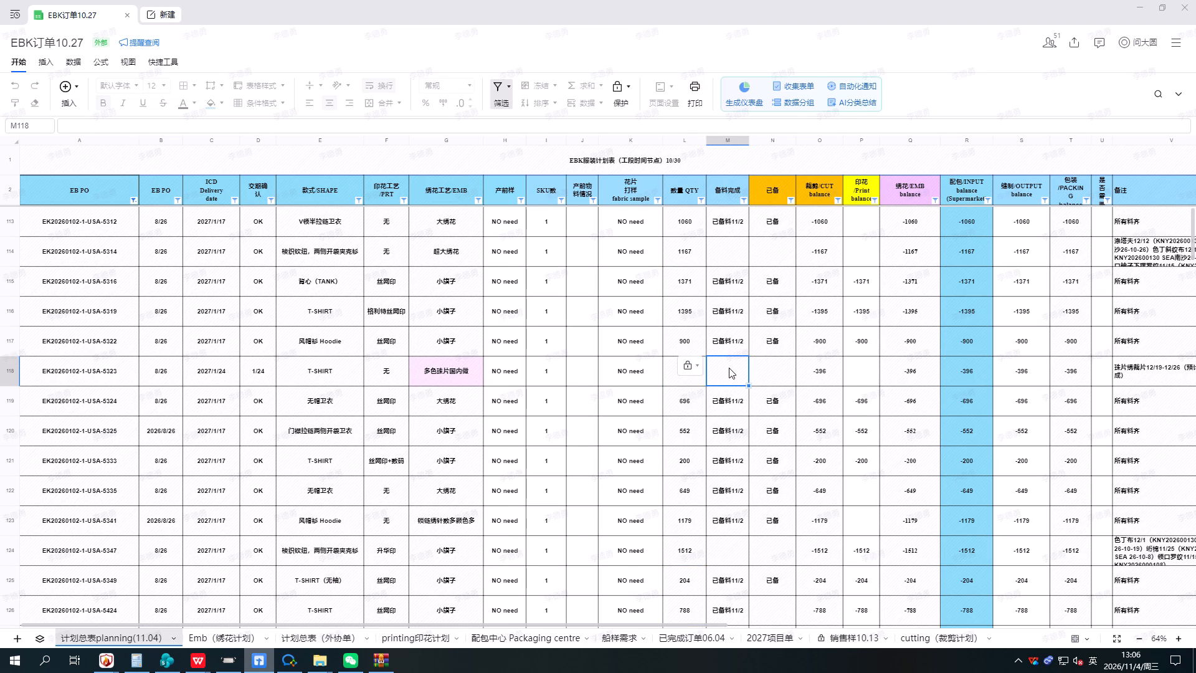
pyautogui.scroll(-5, 726, 442)
pyautogui.scroll(6, 726, 442)
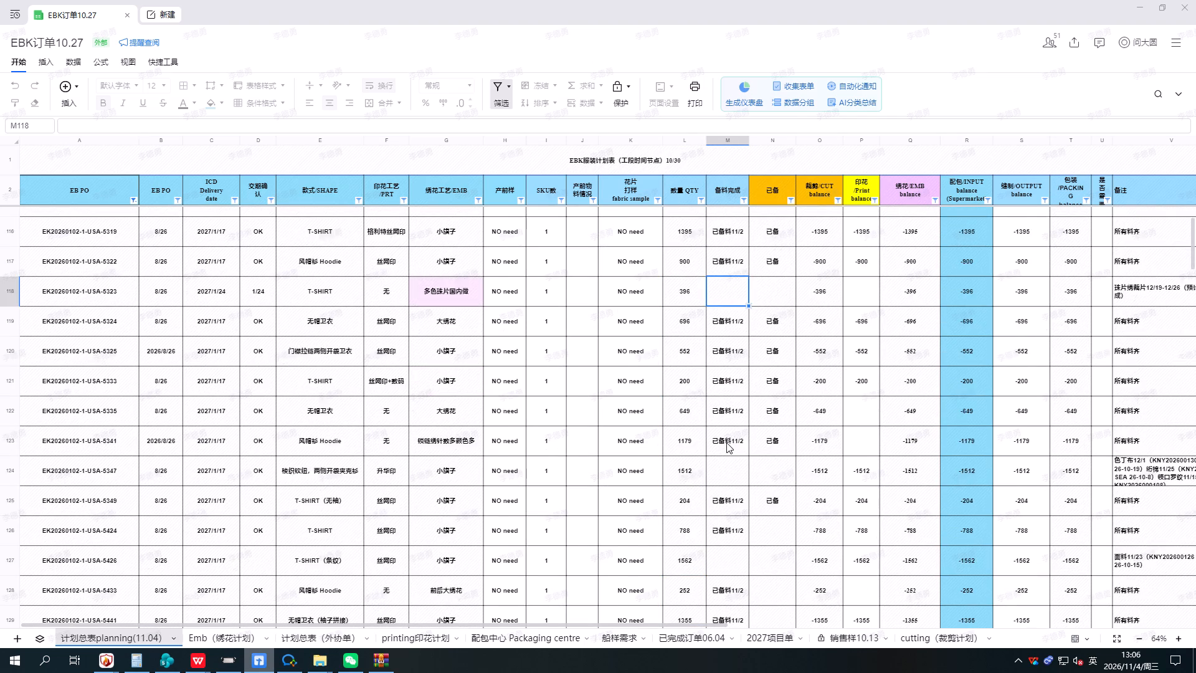
pyautogui.scroll(4, 726, 442)
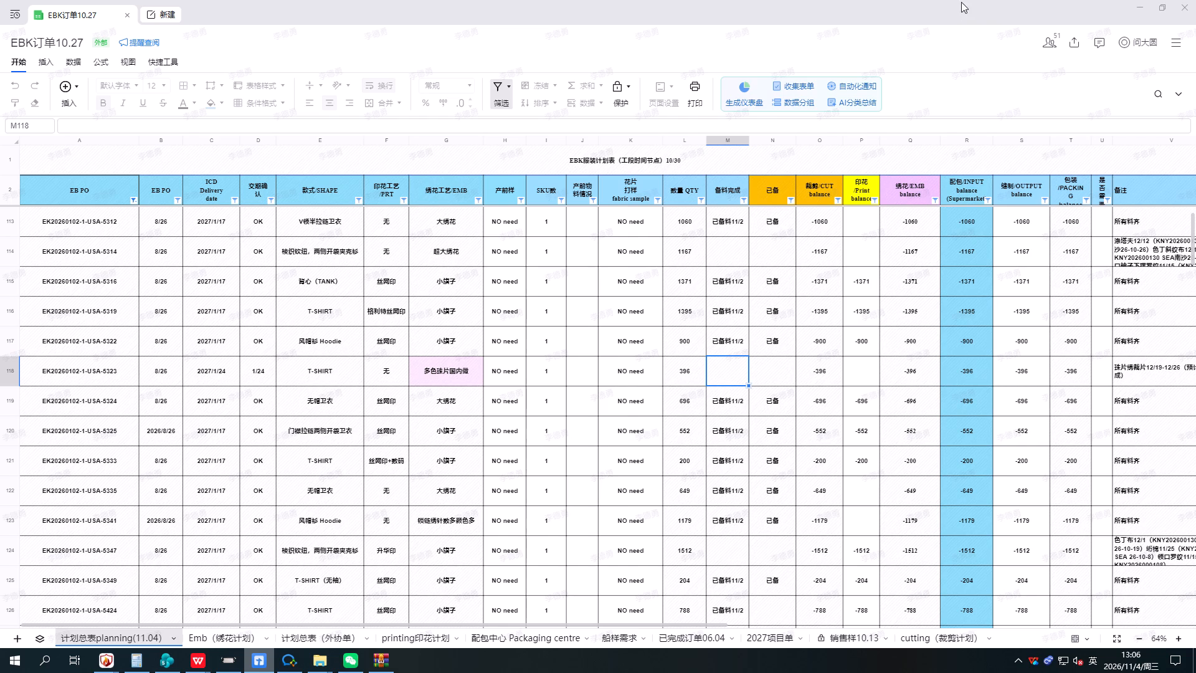
pyautogui.click(1136, 7)
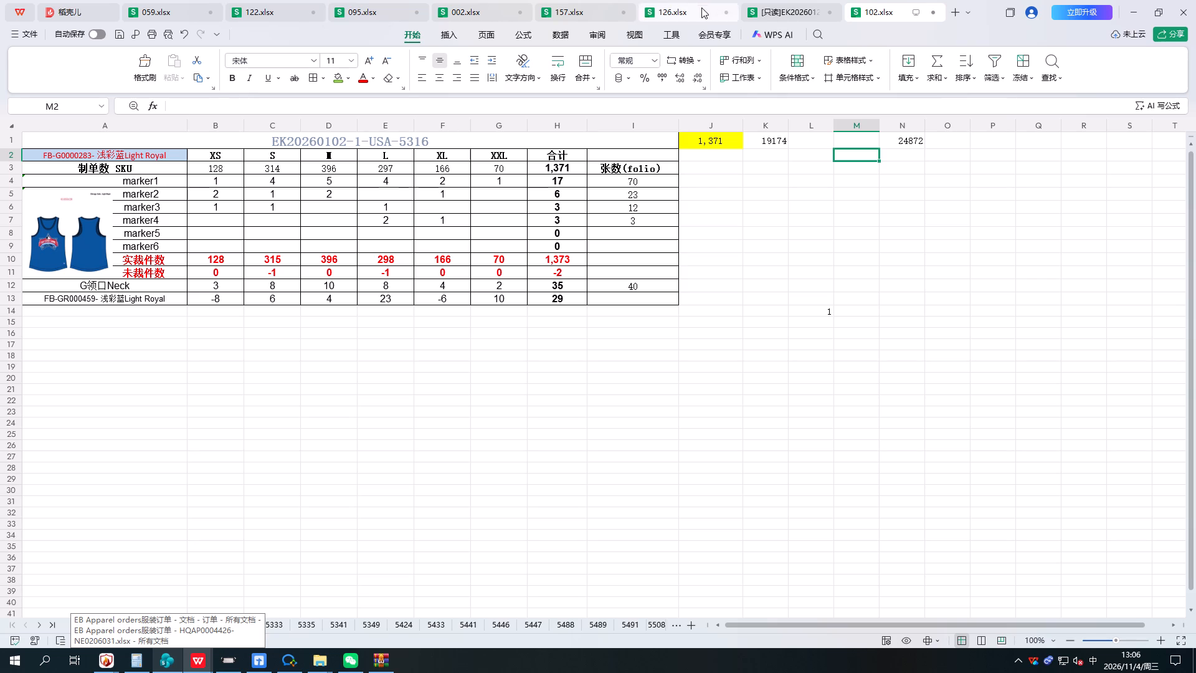
# View 095.xlsx sheet 4752, load the HQAP0004752 RIB plot in the plotting center to check its size, and remove it from the queue.
pyautogui.click(378, 6)
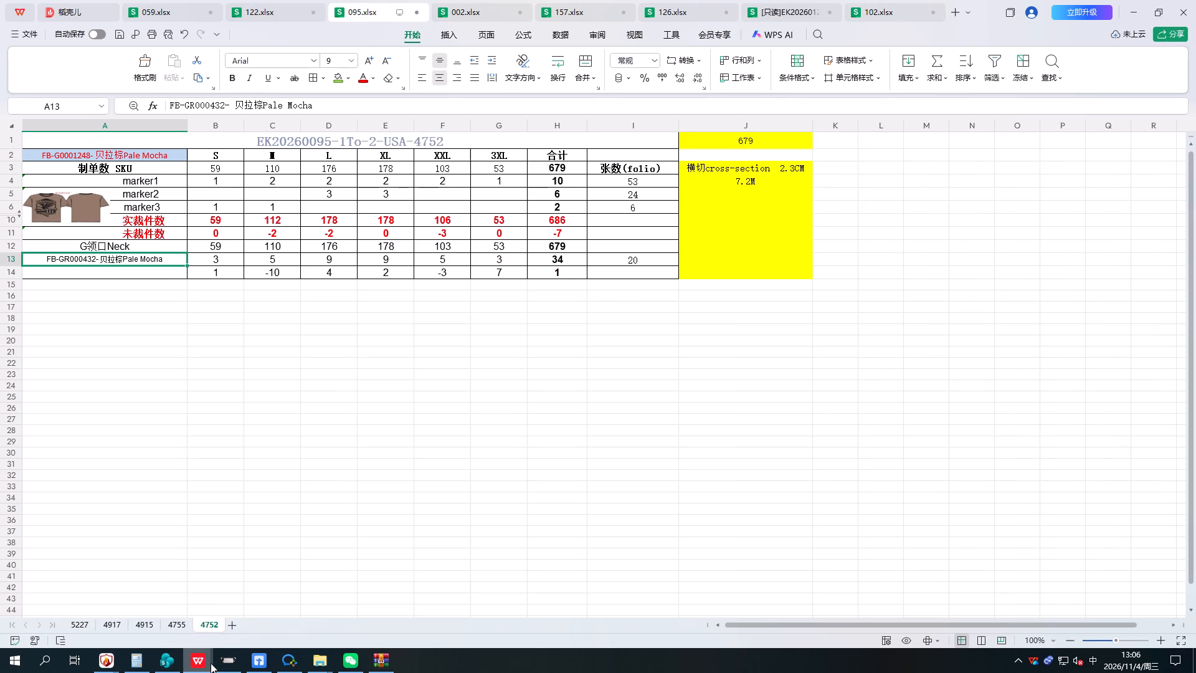
pyautogui.click(230, 660)
pyautogui.click(8, 50)
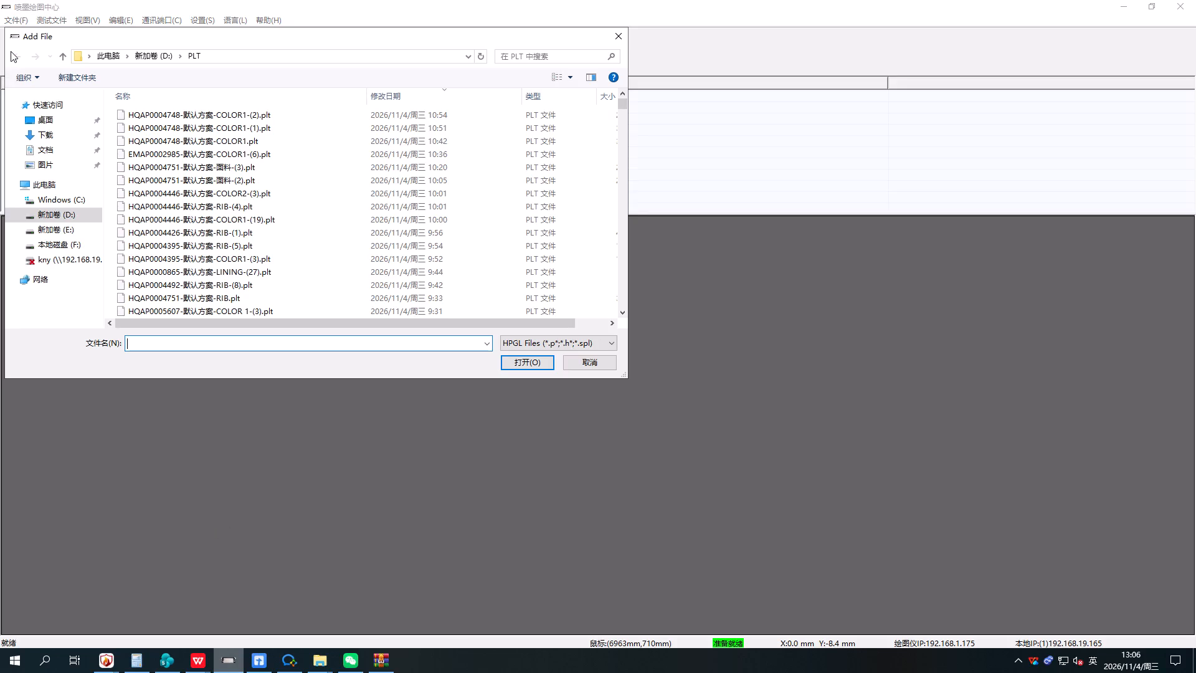
pyautogui.write('*4752*')
pyautogui.press('Return')
pyautogui.doubleClick(181, 118)
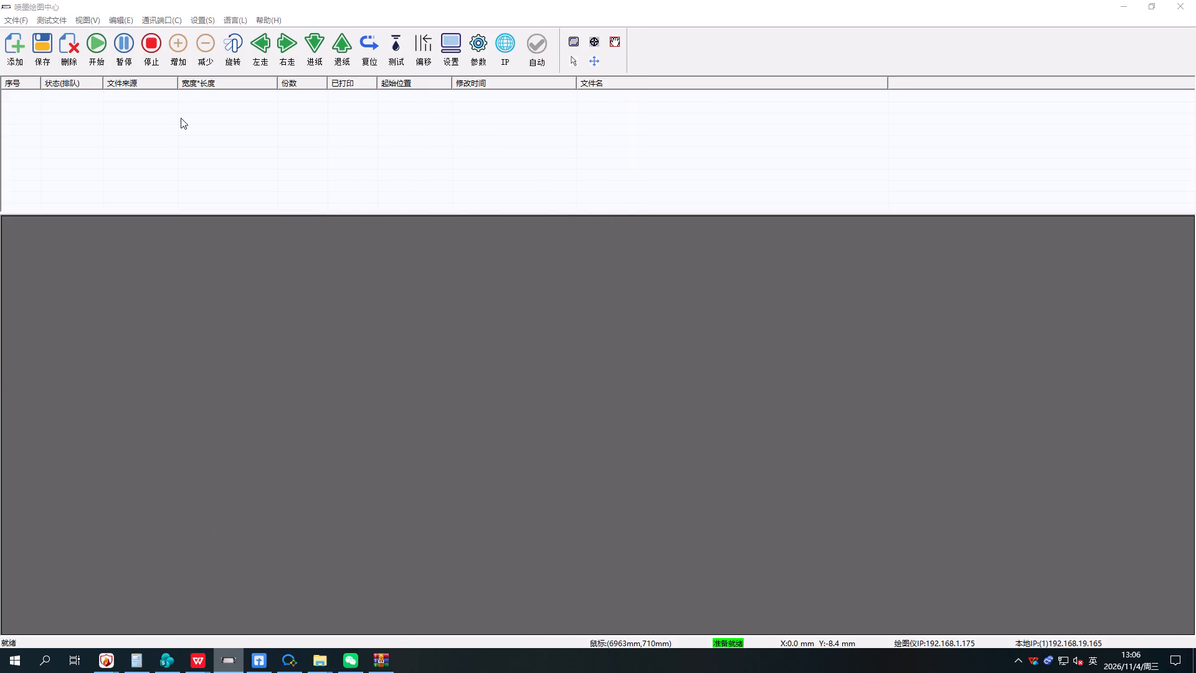
pyautogui.click(206, 94)
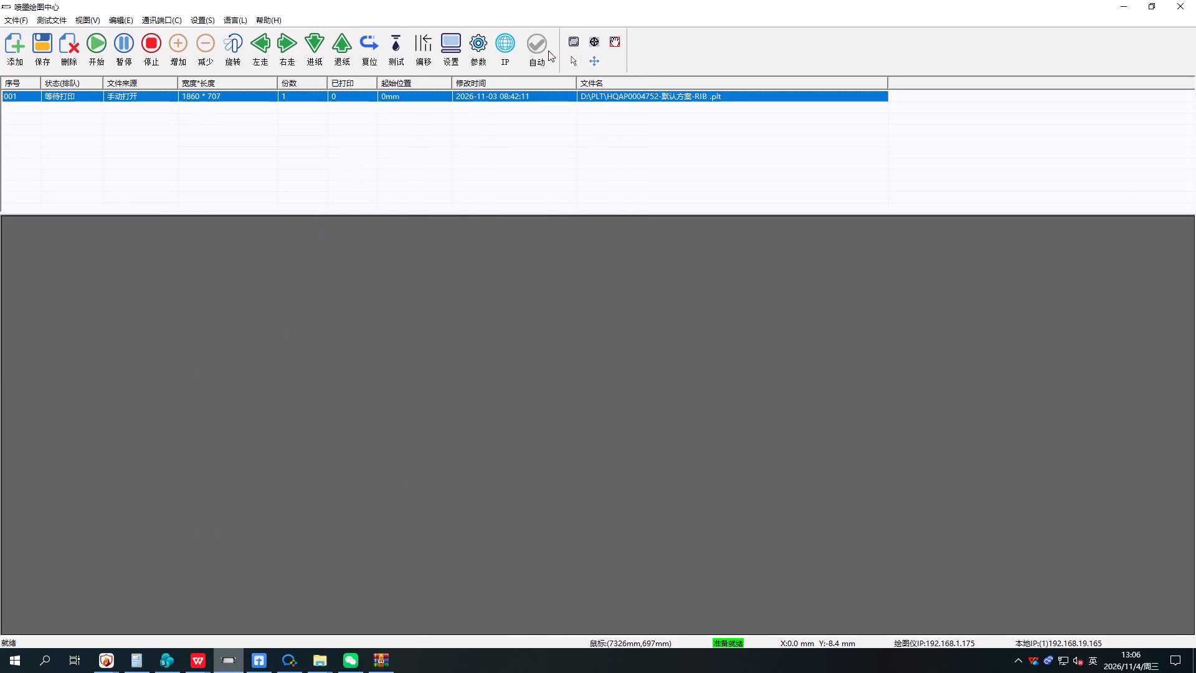
pyautogui.press('Delete')
pyautogui.click(1129, 0)
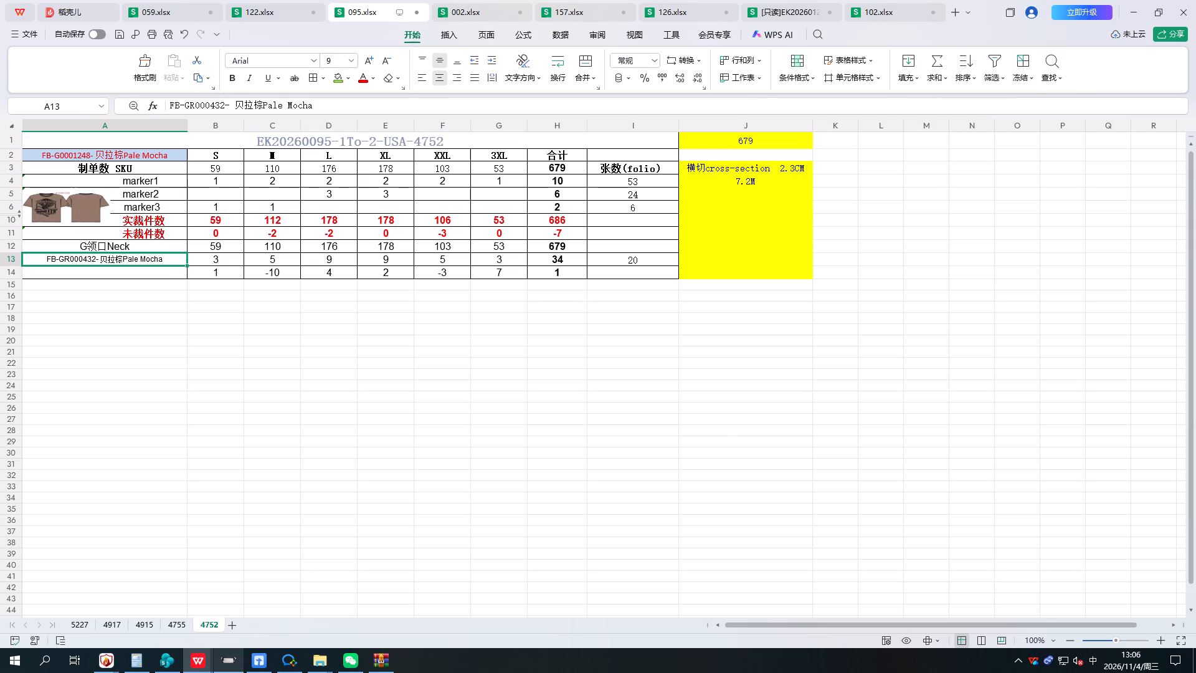
# Switch to the 4748 layout 11 PIECE.dzfy in the marker-making system and set its RIB bed's fabric width to 186 cm.
pyautogui.click(106, 669)
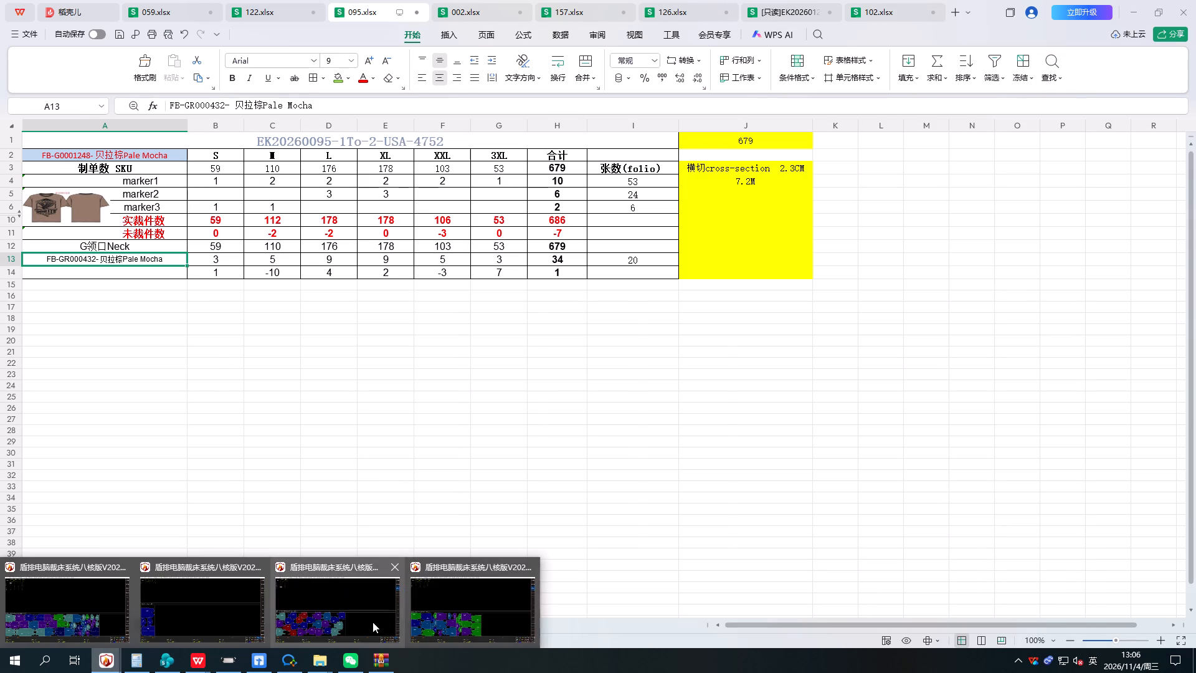
pyautogui.click(448, 618)
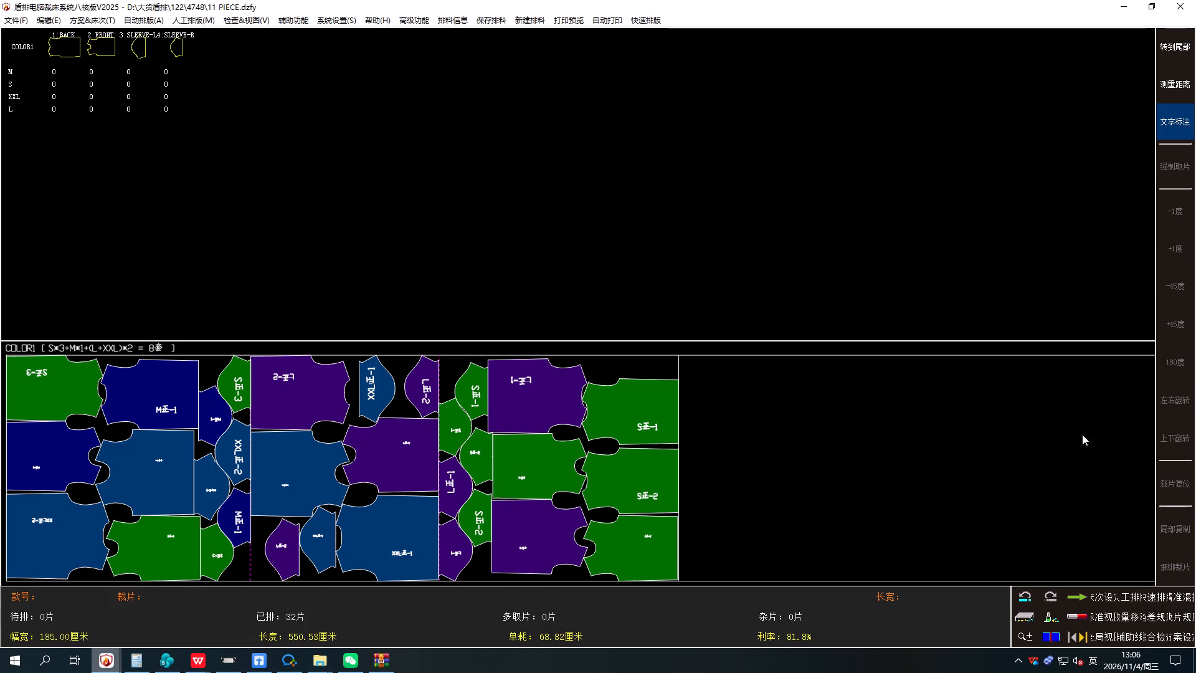
pyautogui.click(1081, 641)
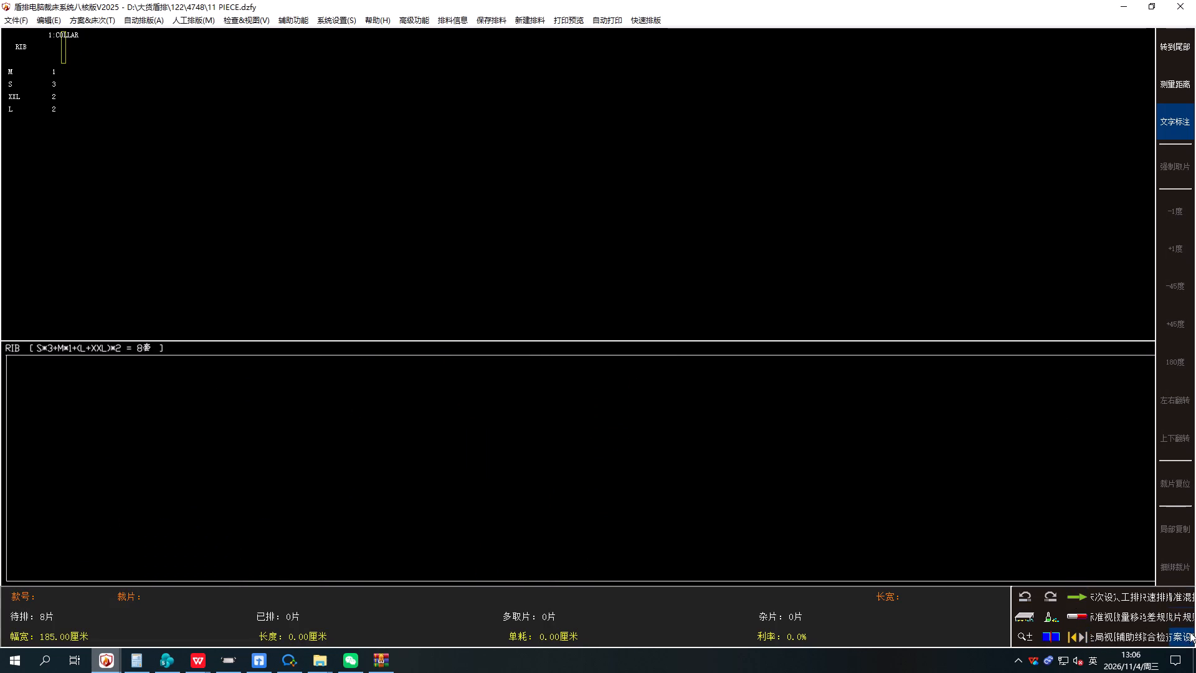
pyautogui.click(1109, 601)
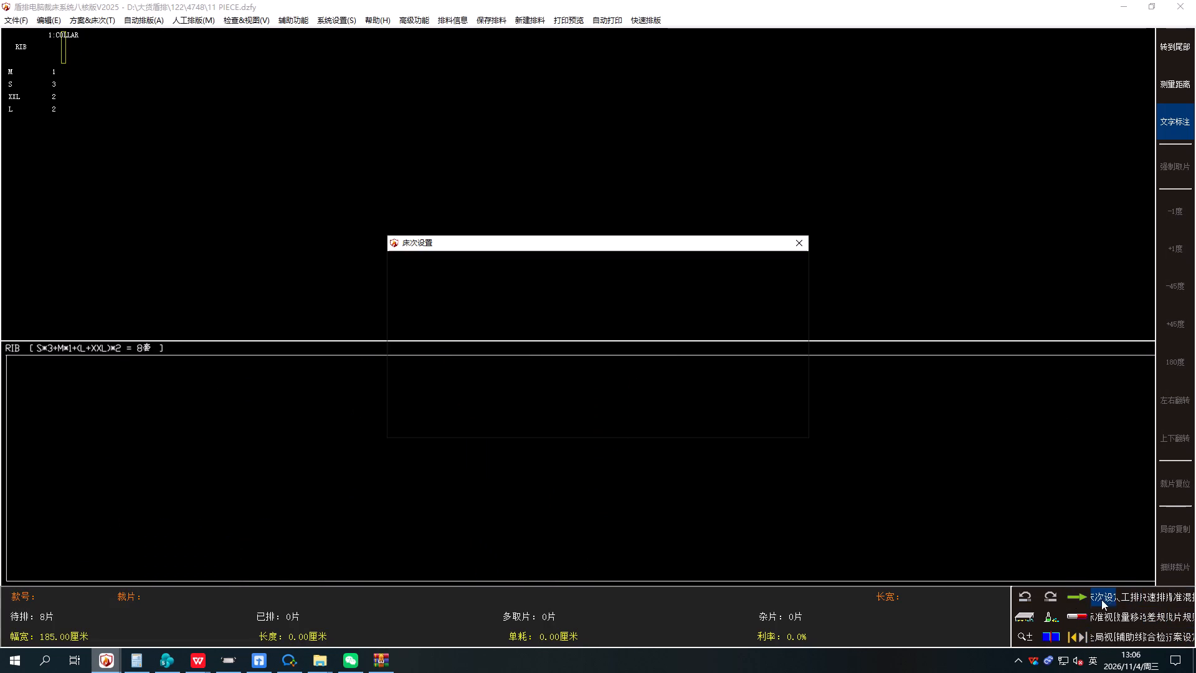
pyautogui.write('186')
pyautogui.press('Return')
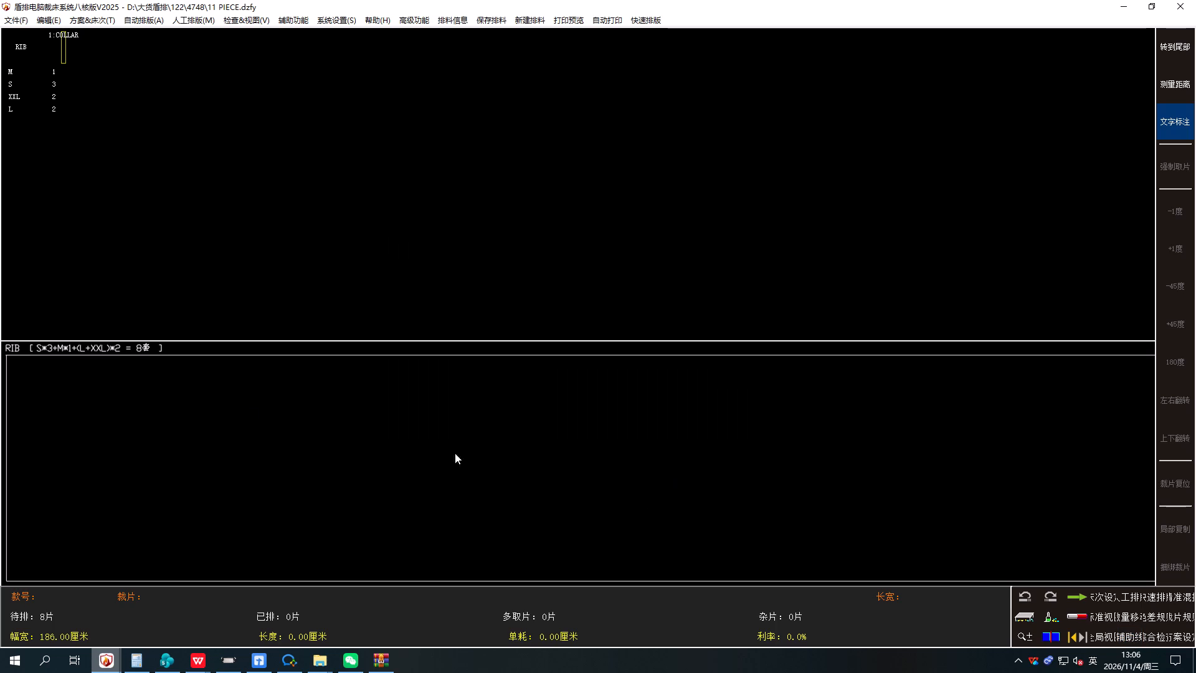
# Set the 4748 marker scheme's size quantities from 122.xlsx's RIB row: S 5, M 9, L 14, XL 12, XXL 7, 3XL 2.
pyautogui.click(1194, 638)
pyautogui.click(1186, 639)
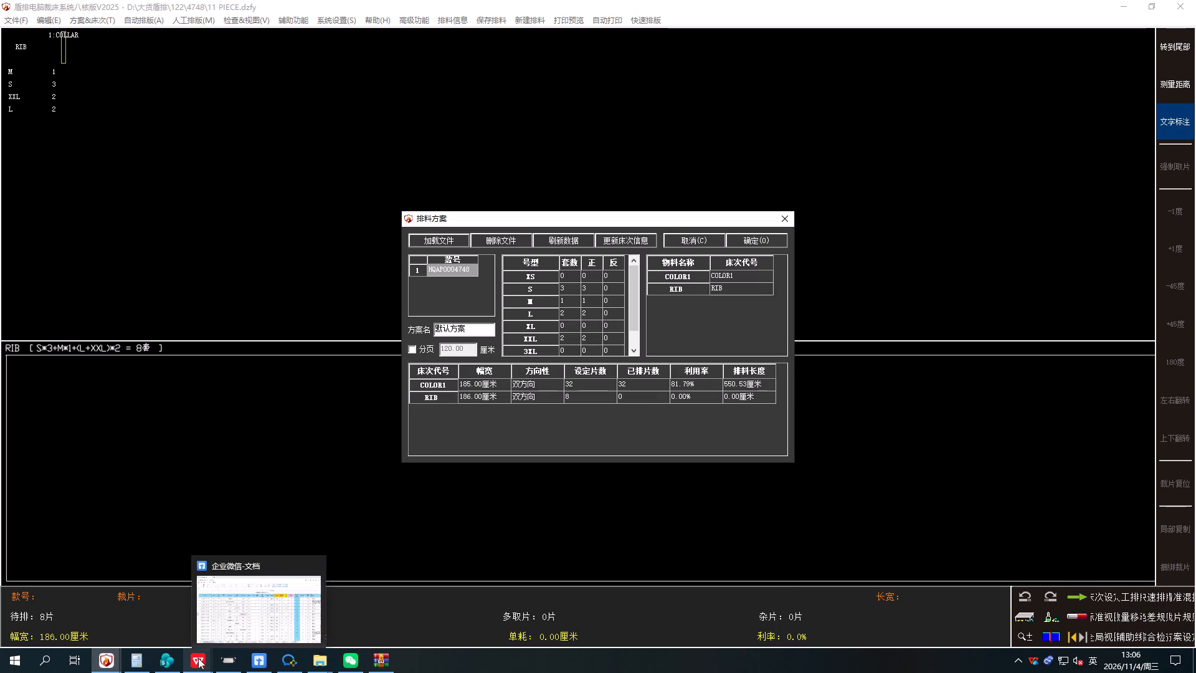
pyautogui.click(197, 658)
pyautogui.click(198, 600)
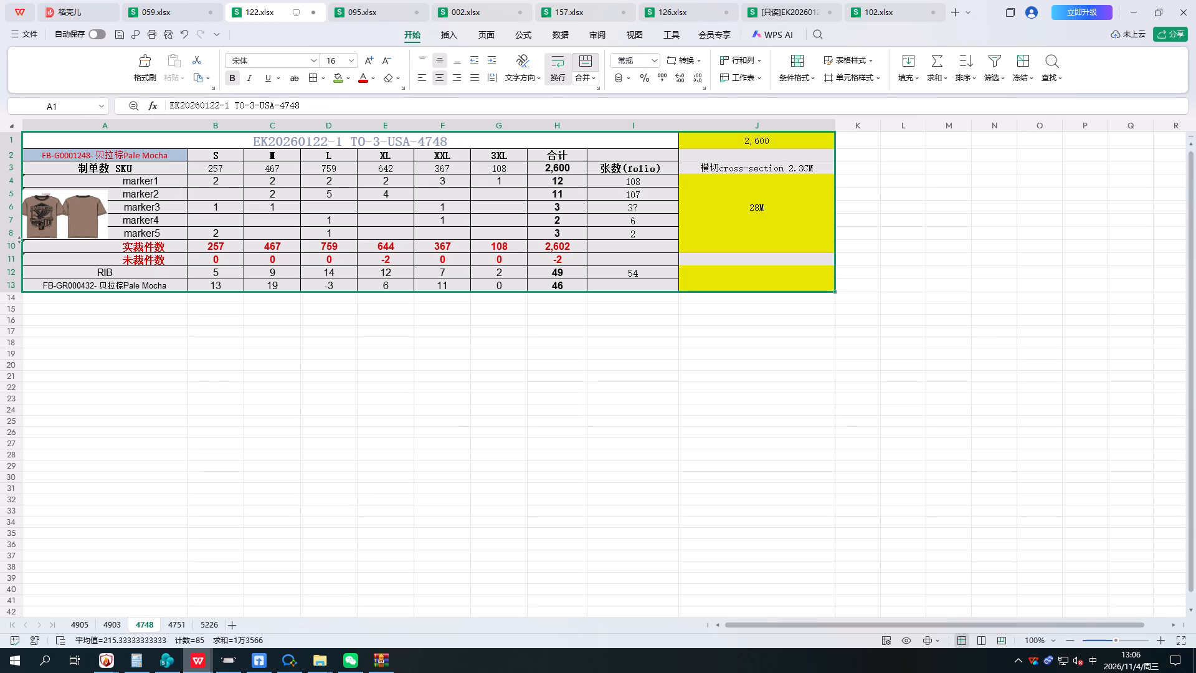
pyautogui.click(262, 294)
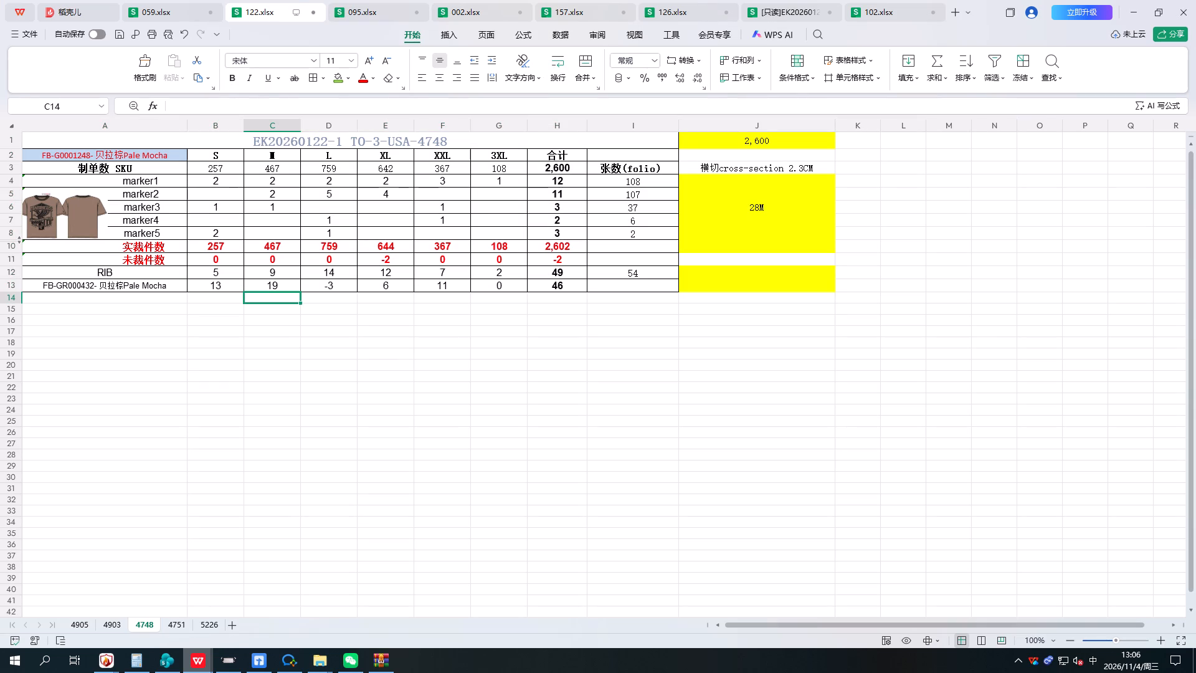
pyautogui.click(1144, 4)
pyautogui.click(566, 285)
pyautogui.press('5')
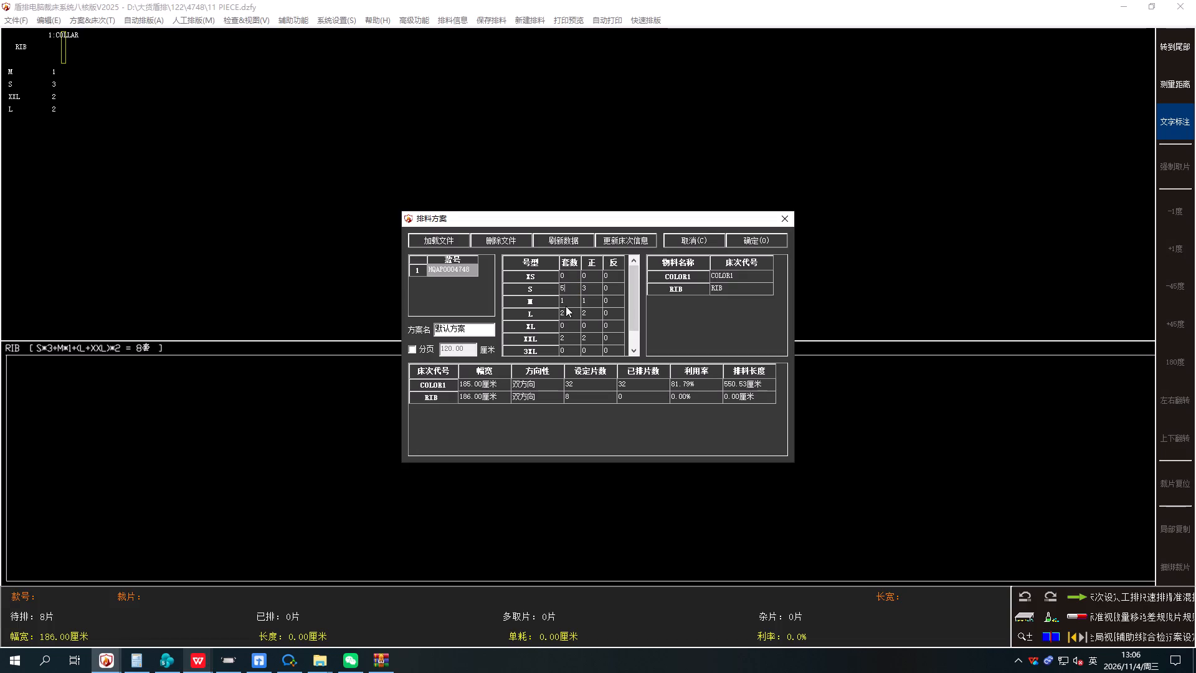
pyautogui.click(564, 300)
pyautogui.press('9')
pyautogui.click(566, 314)
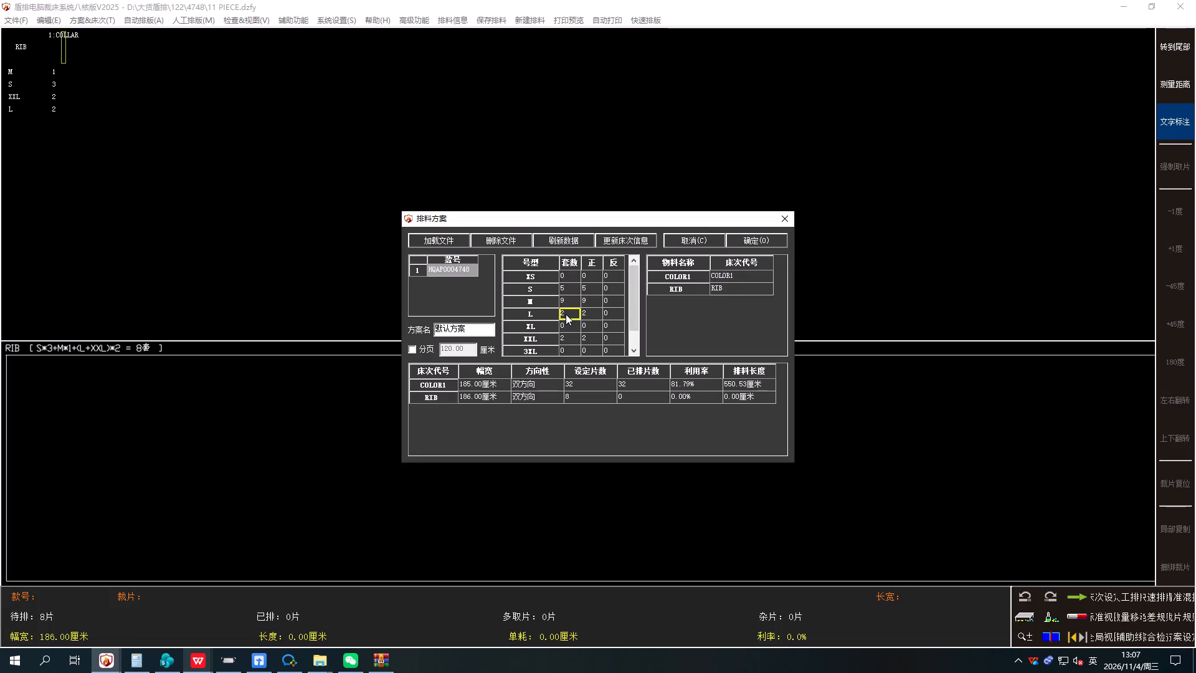
pyautogui.write('14')
pyautogui.click(567, 322)
pyautogui.write('12')
pyautogui.click(569, 338)
pyautogui.press('7')
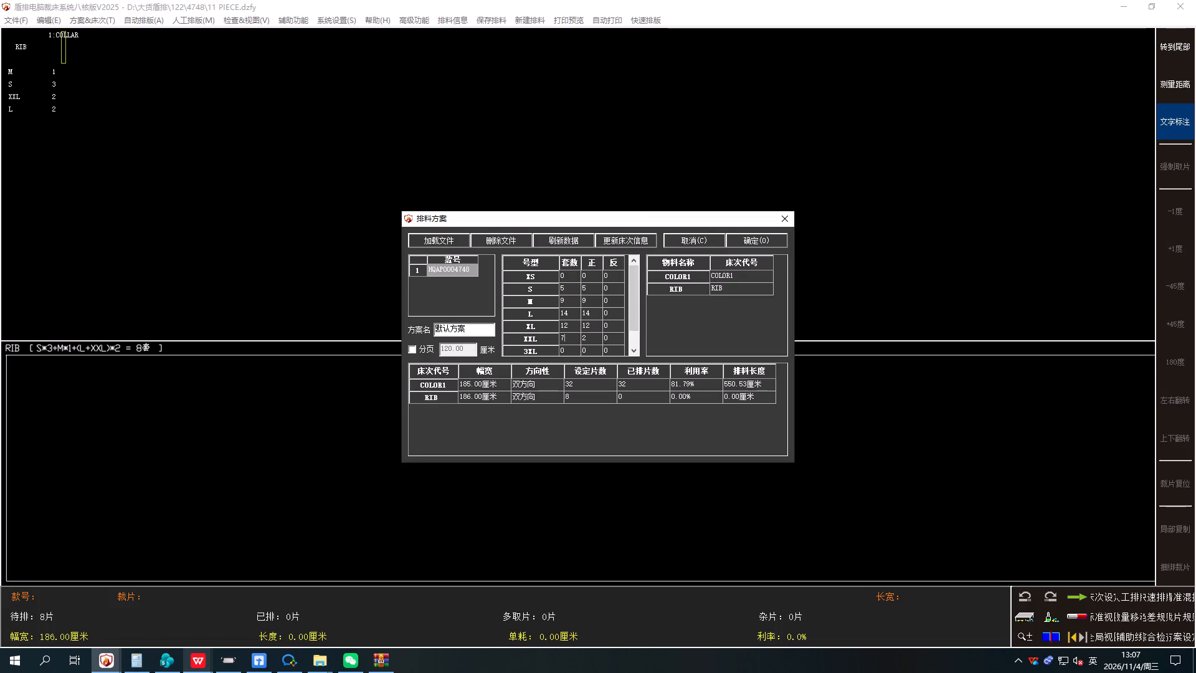
pyautogui.click(572, 350)
pyautogui.press('2')
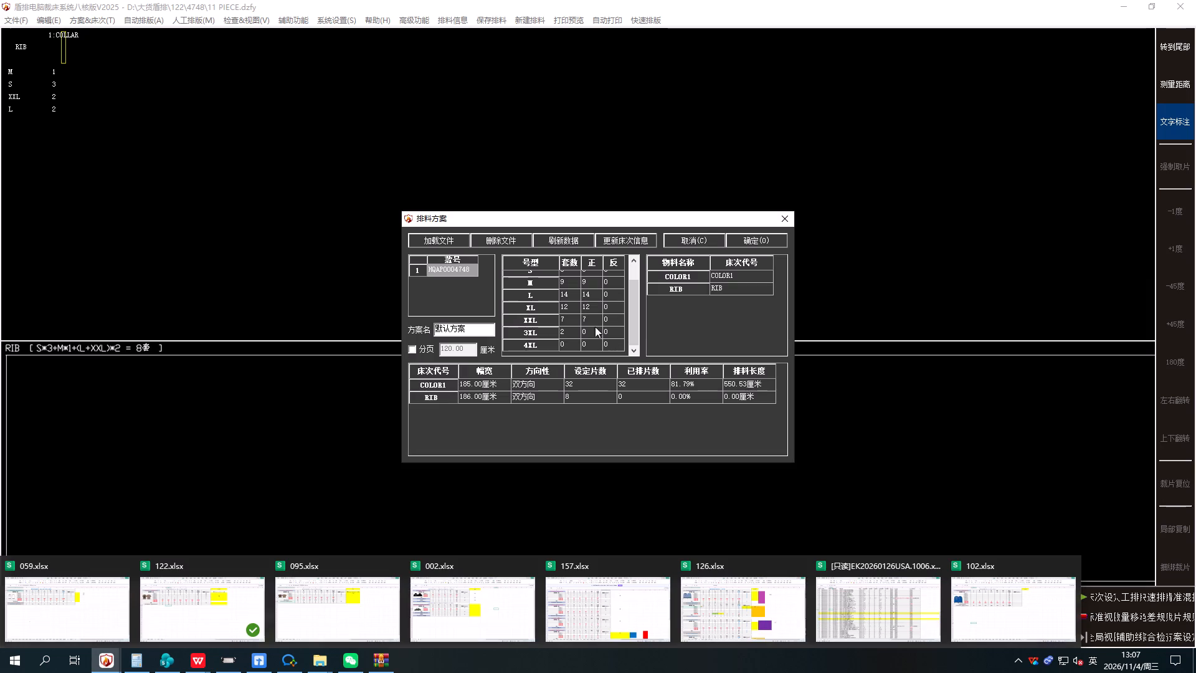
pyautogui.click(747, 239)
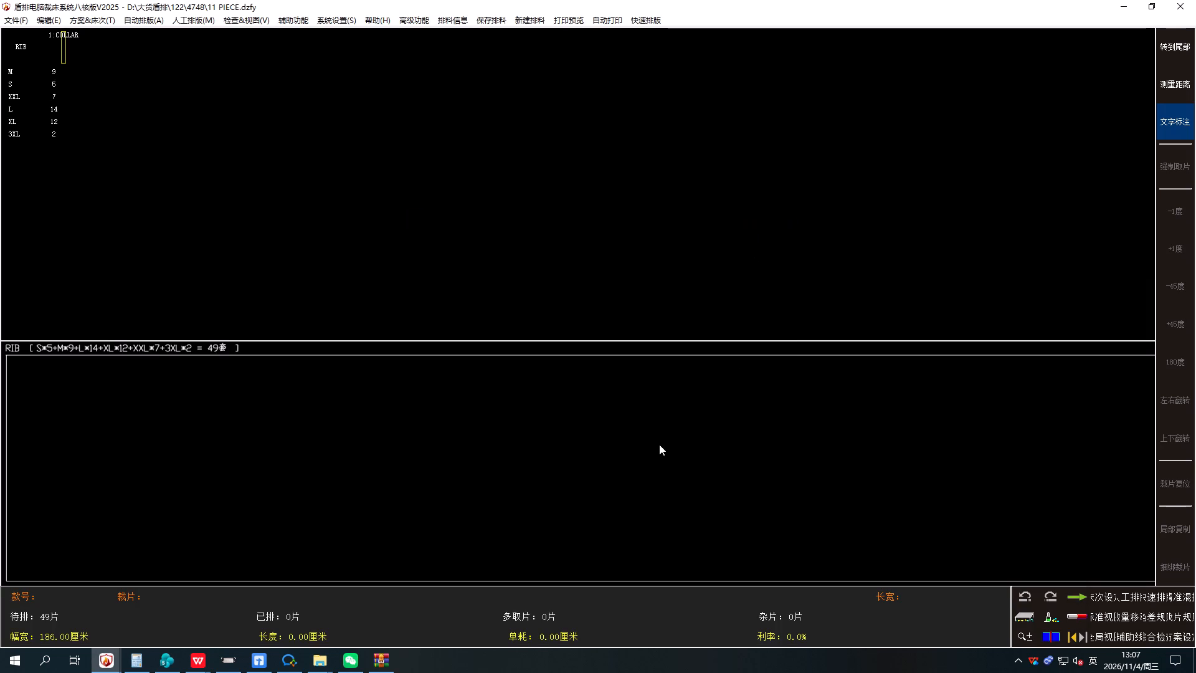
# Run quick automatic nesting on the RIB bed, stop it once all pieces are placed, and restore the standard view.
pyautogui.click(1164, 592)
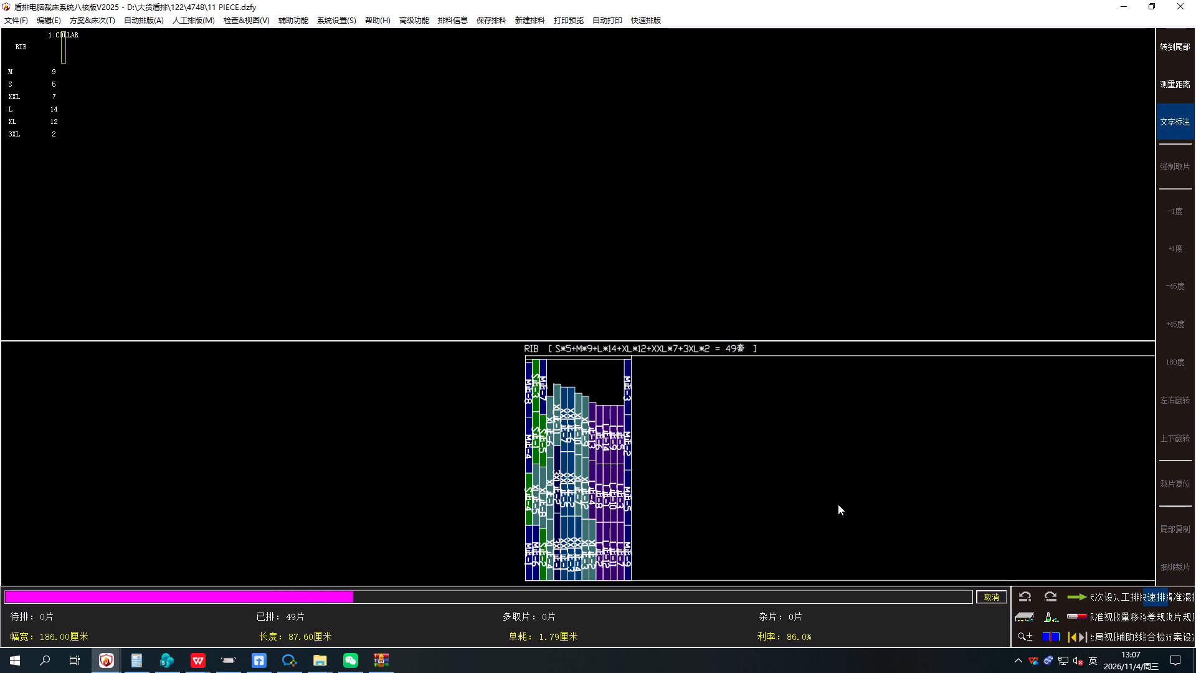
pyautogui.click(997, 596)
pyautogui.click(1096, 614)
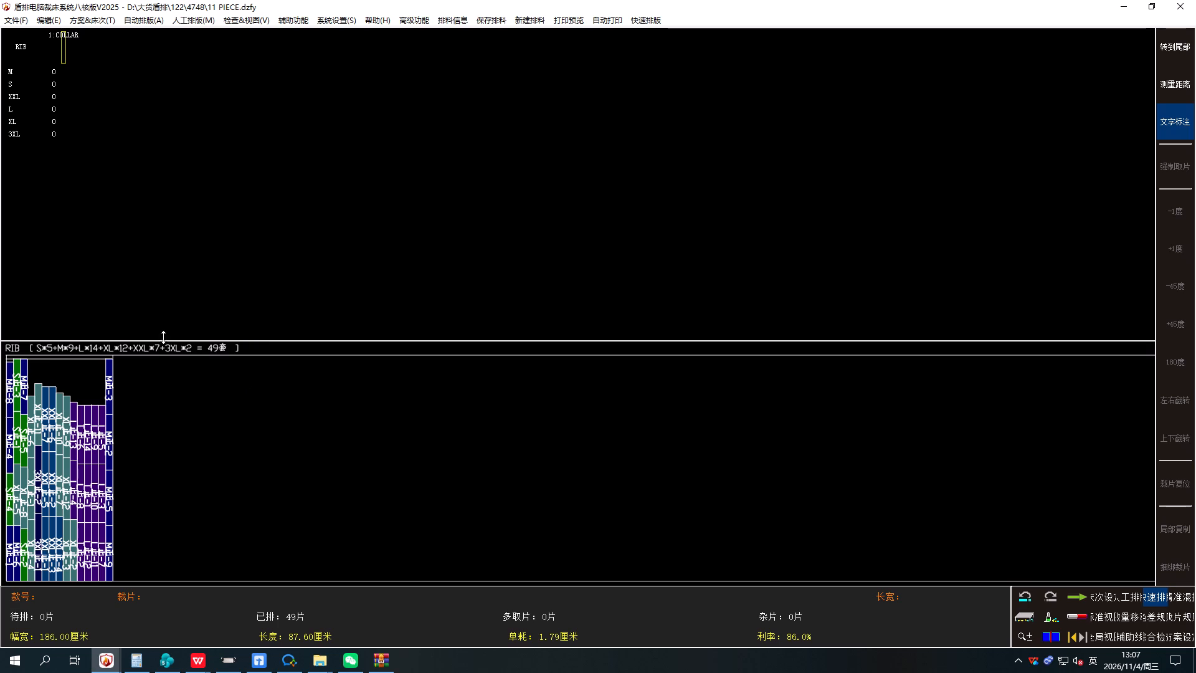
# Enlarge the marker area, switch to manual nesting, and move all the nested RIB pieces together out into the free area.
pyautogui.moveTo(171, 385); pyautogui.dragTo(55, 496)
pyautogui.moveTo(55, 496); pyautogui.dragTo(53, 500)
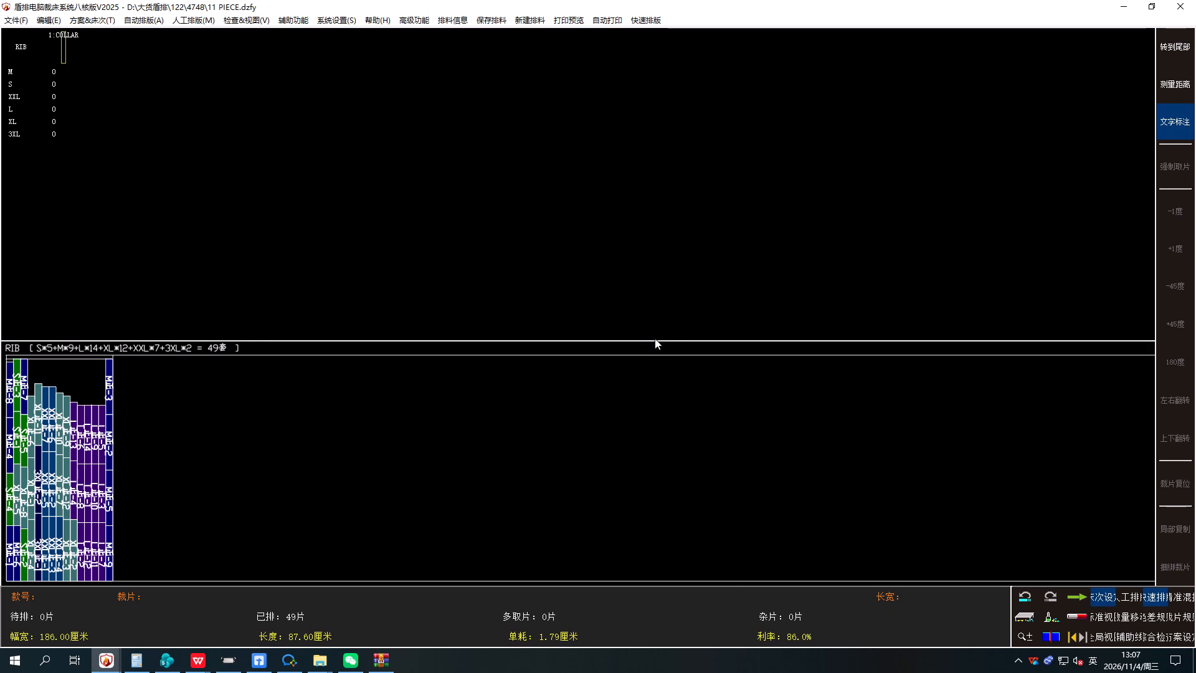
pyautogui.moveTo(656, 340); pyautogui.dragTo(663, 249)
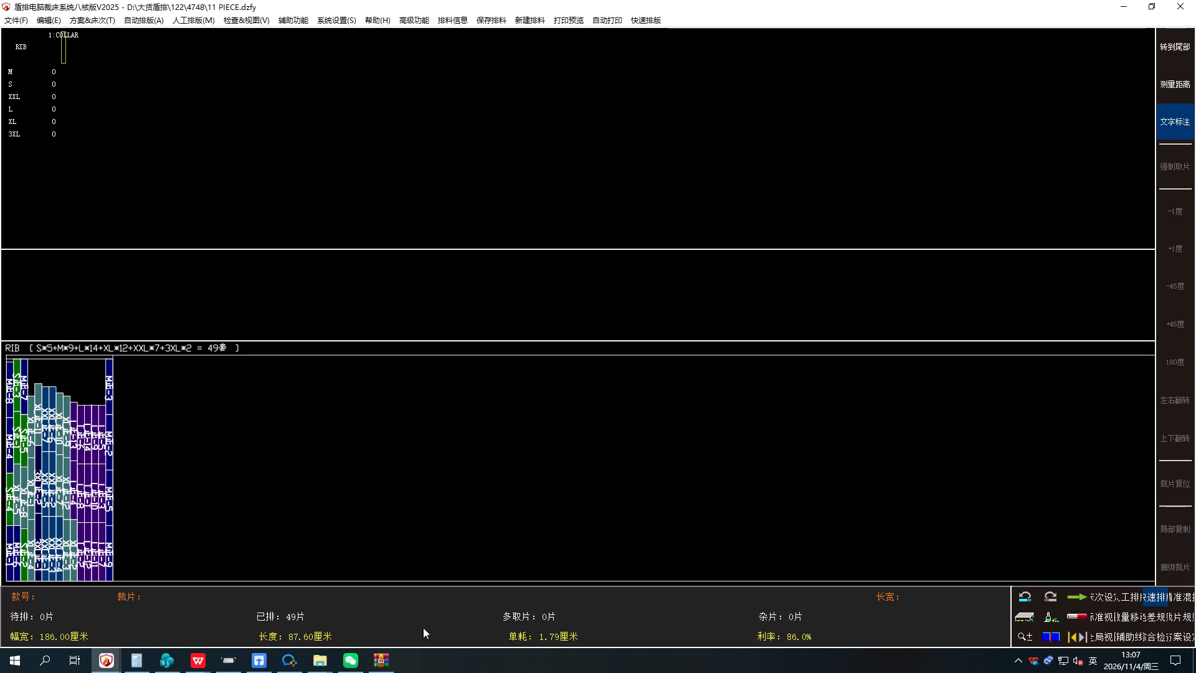
pyautogui.click(1131, 597)
pyautogui.moveTo(201, 284); pyautogui.dragTo(1, 571)
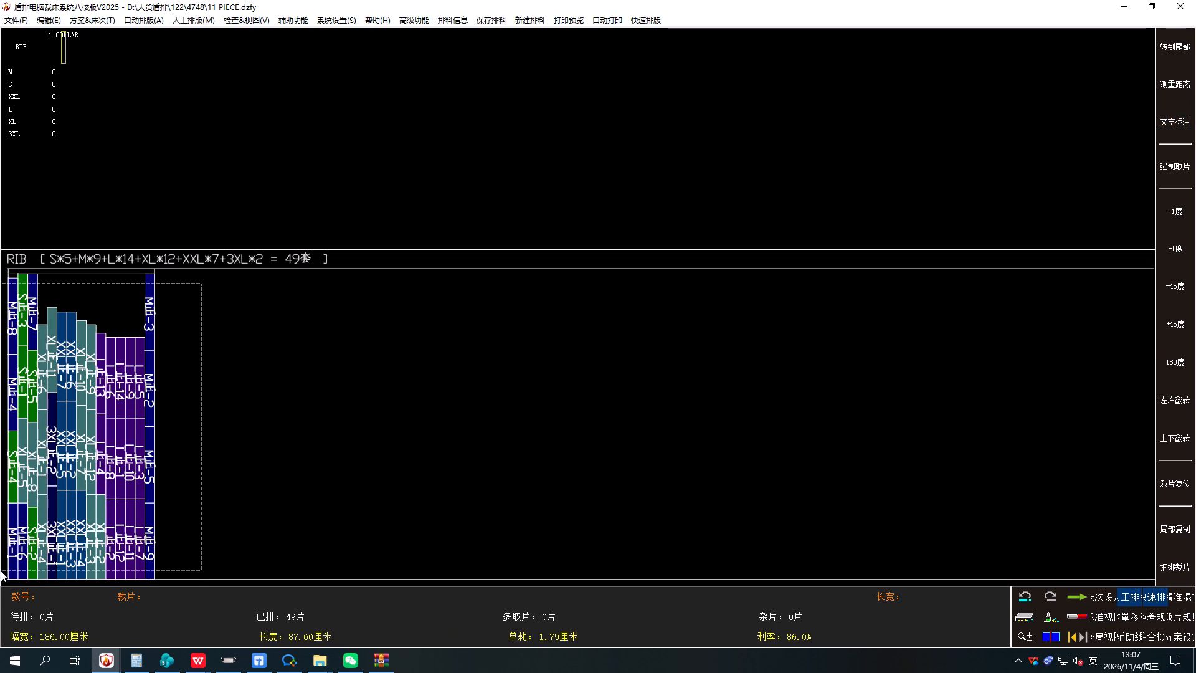
pyautogui.moveTo(1, 571); pyautogui.dragTo(8, 598)
pyautogui.click(322, 437)
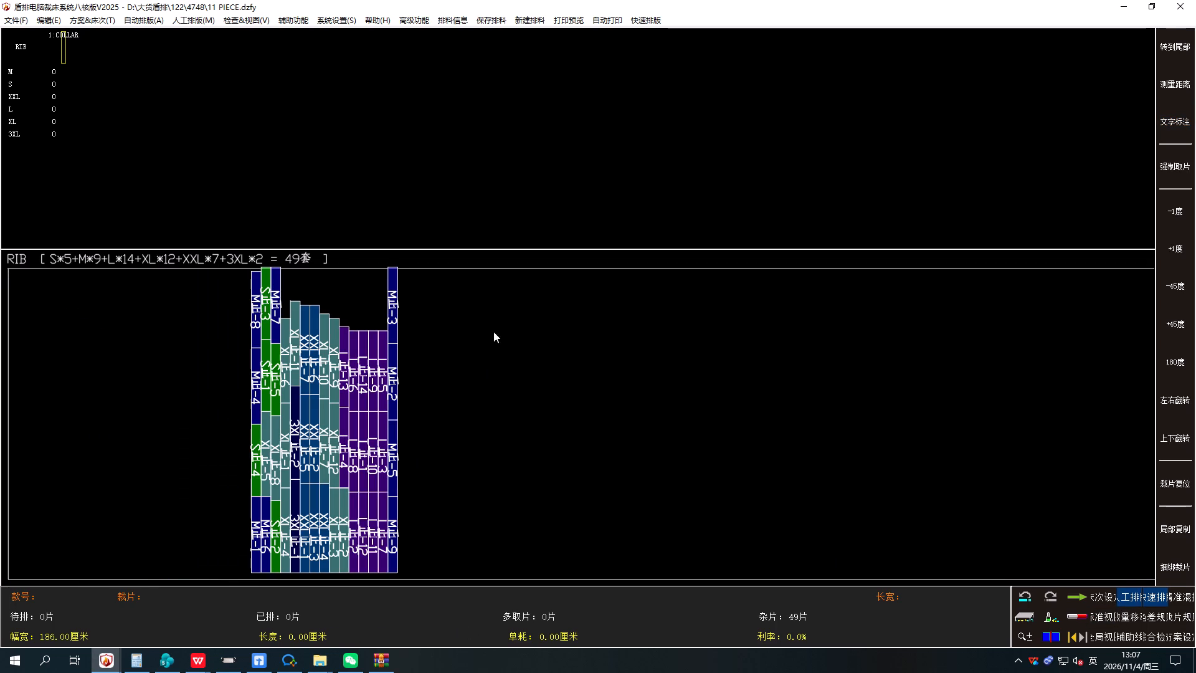
# Place the all-M column at the marker's start, followed by the mixed M, S and XL columns, and butt the remaining columns after them.
pyautogui.moveTo(485, 313); pyautogui.dragTo(396, 566)
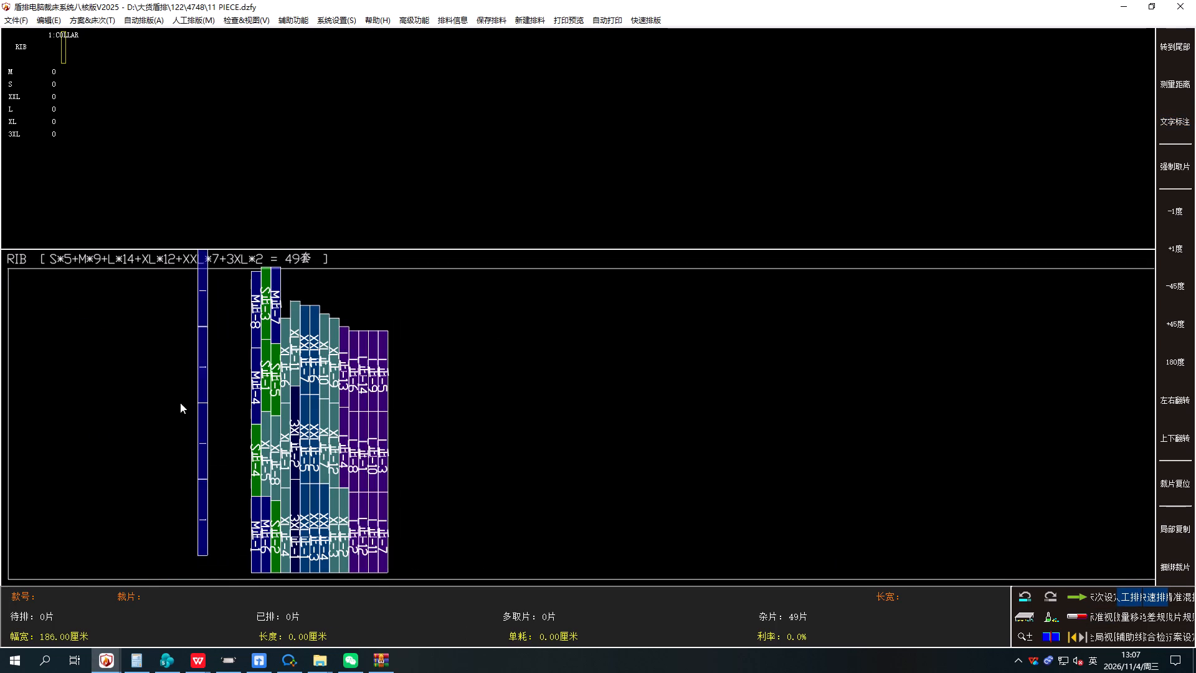
pyautogui.click(12, 444)
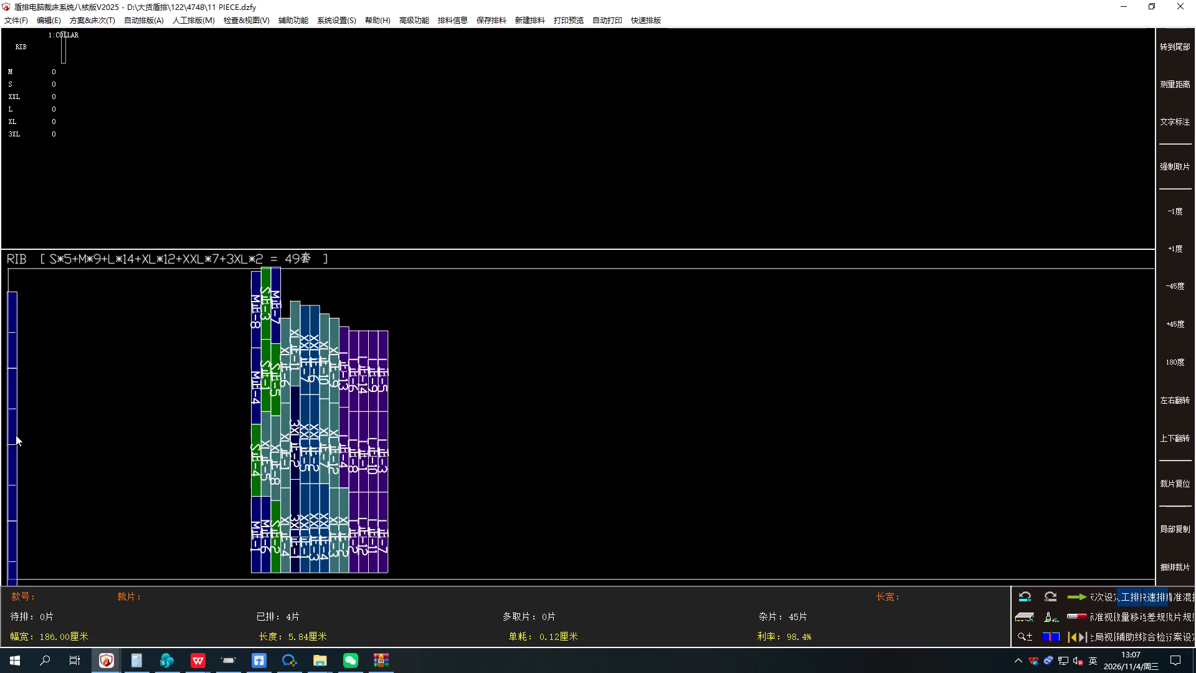
pyautogui.moveTo(219, 290); pyautogui.dragTo(274, 576)
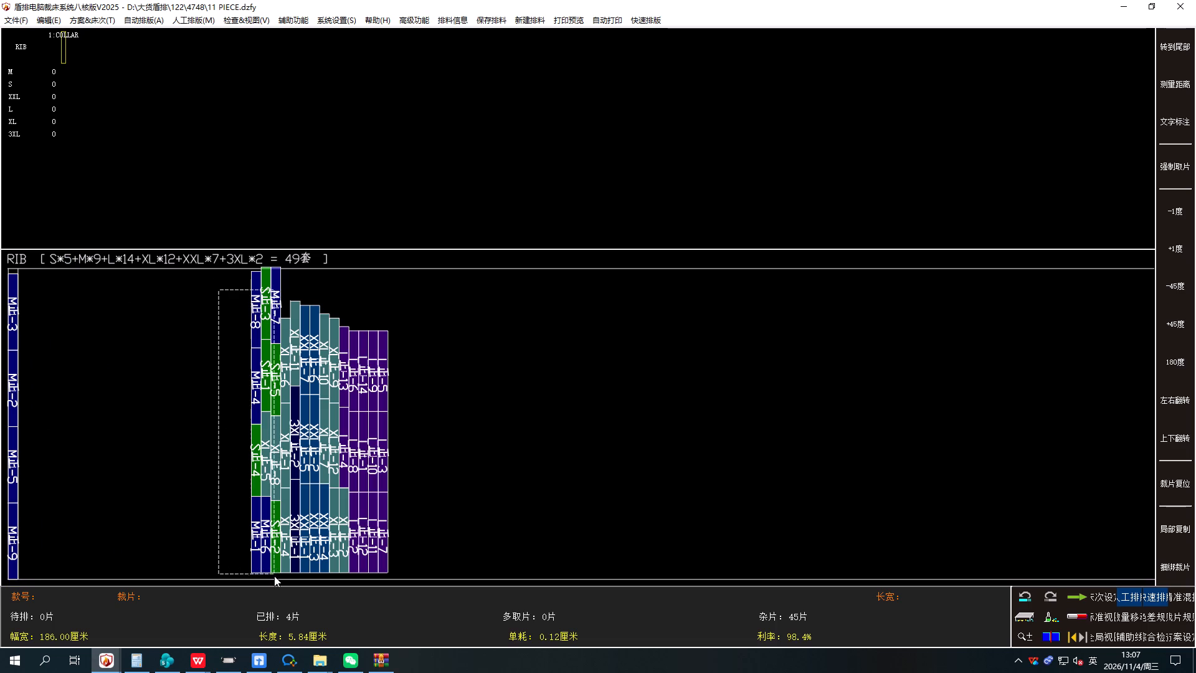
pyautogui.moveTo(274, 576); pyautogui.dragTo(277, 578)
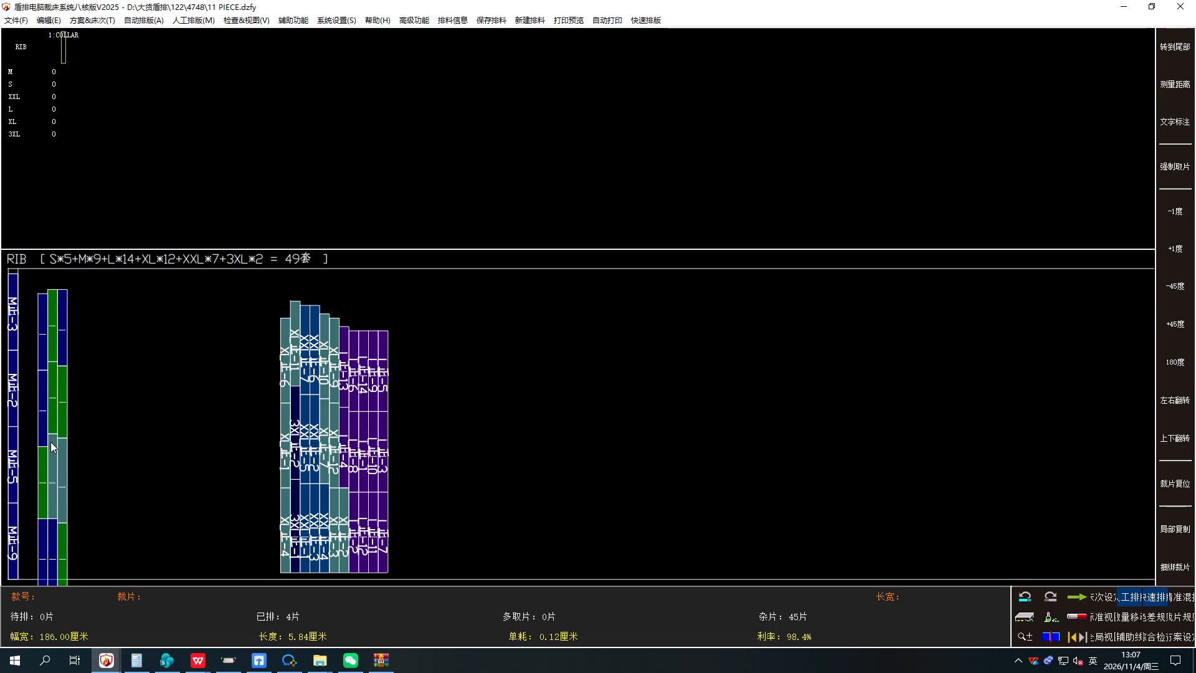
pyautogui.click(29, 434)
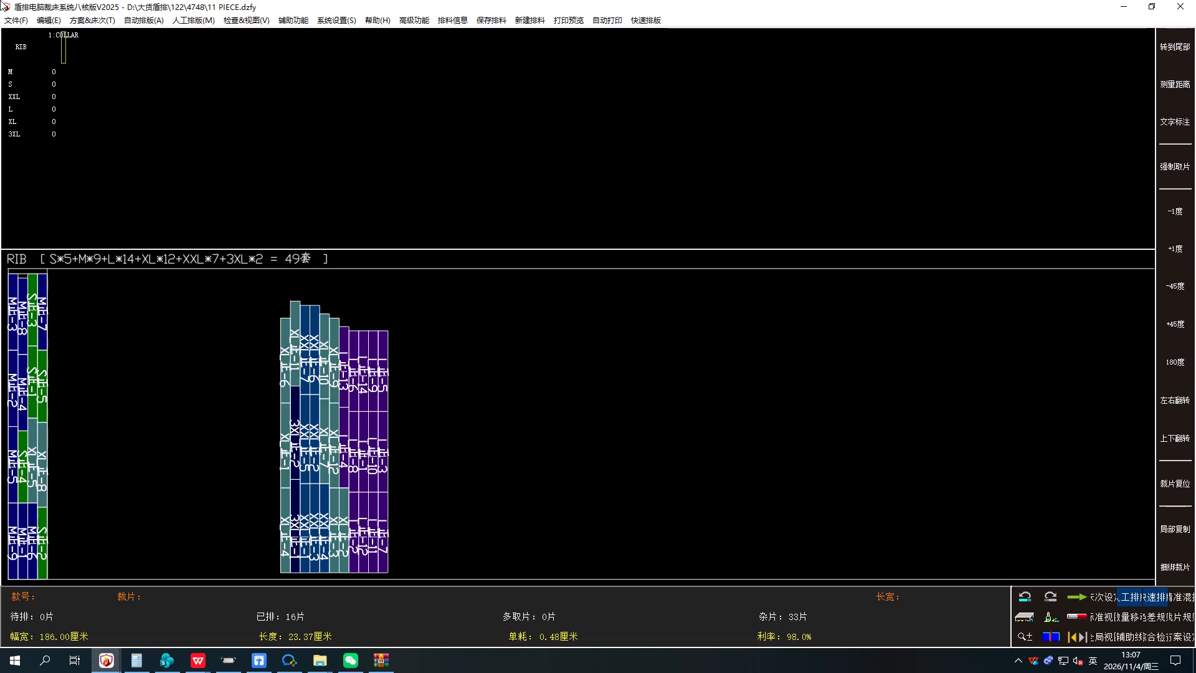
pyautogui.moveTo(453, 327); pyautogui.dragTo(265, 657)
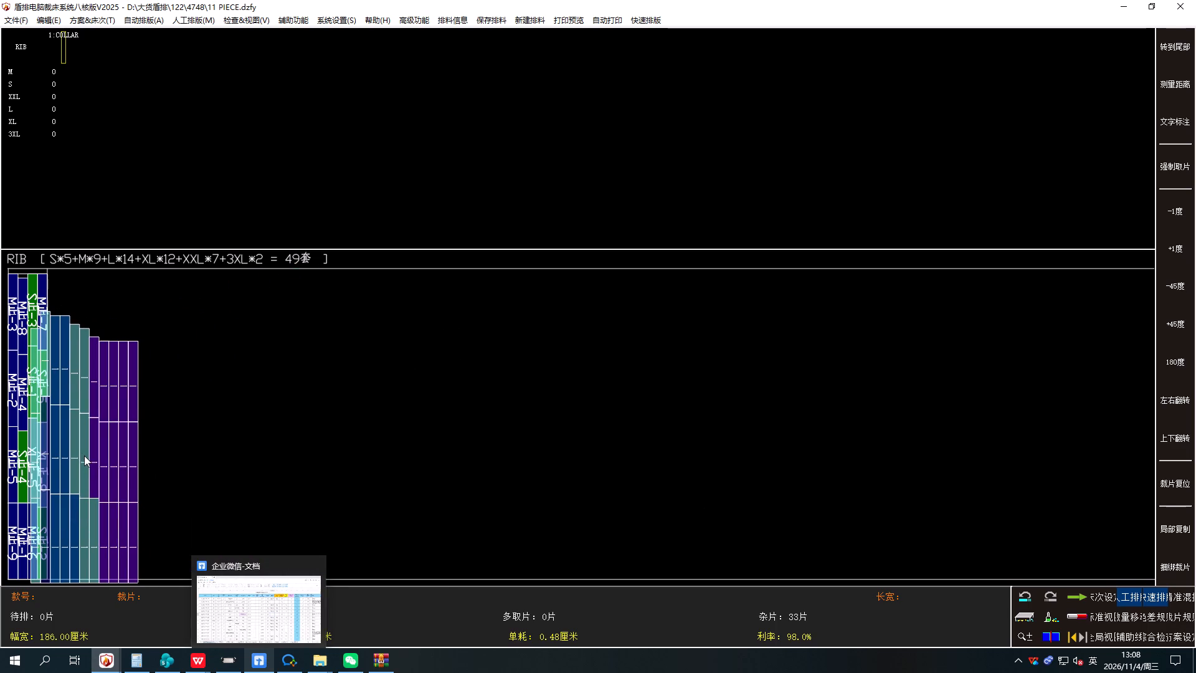
pyautogui.click(84, 456)
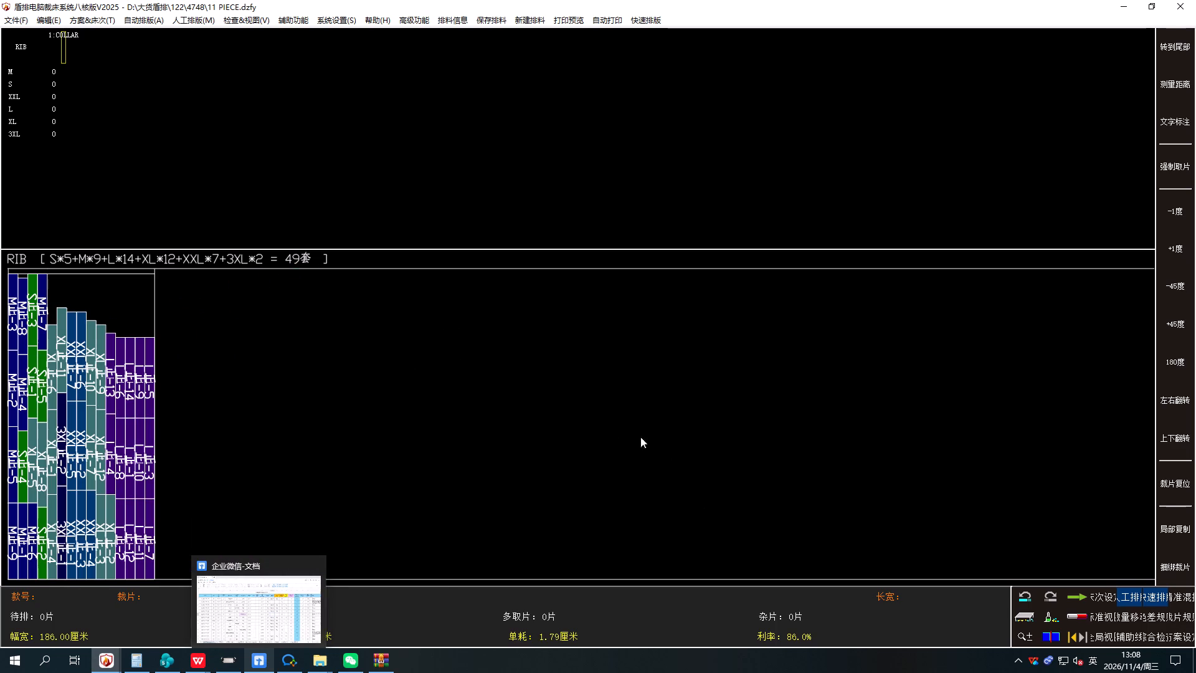
pyautogui.click(625, 449)
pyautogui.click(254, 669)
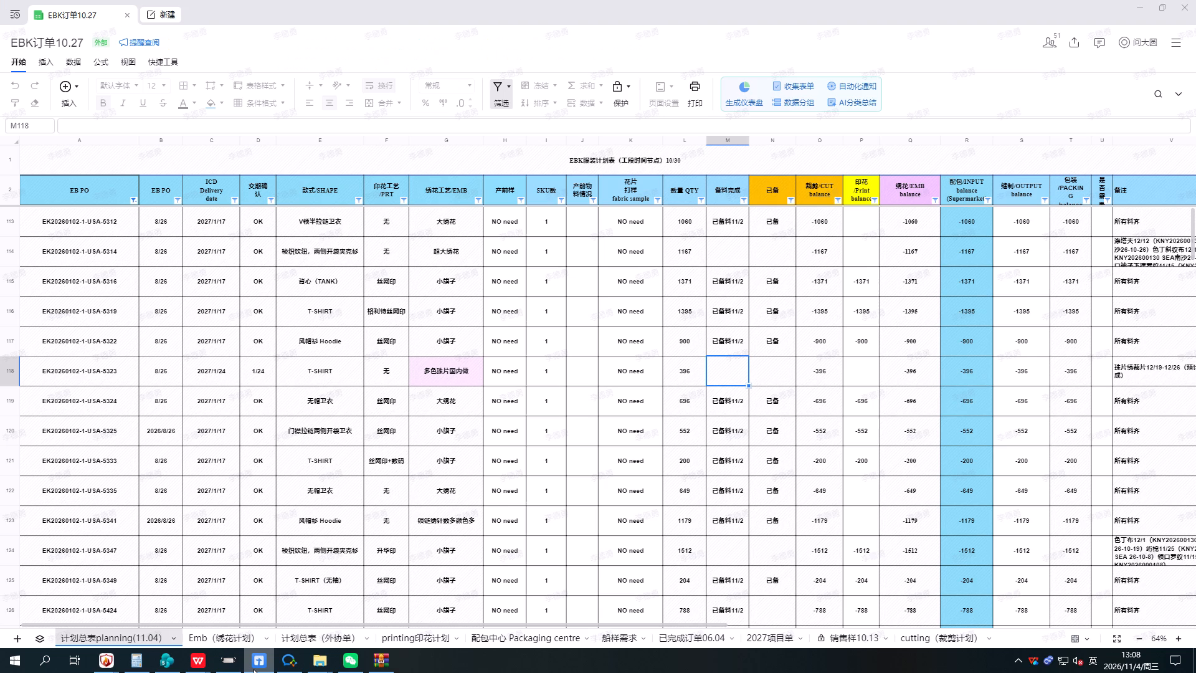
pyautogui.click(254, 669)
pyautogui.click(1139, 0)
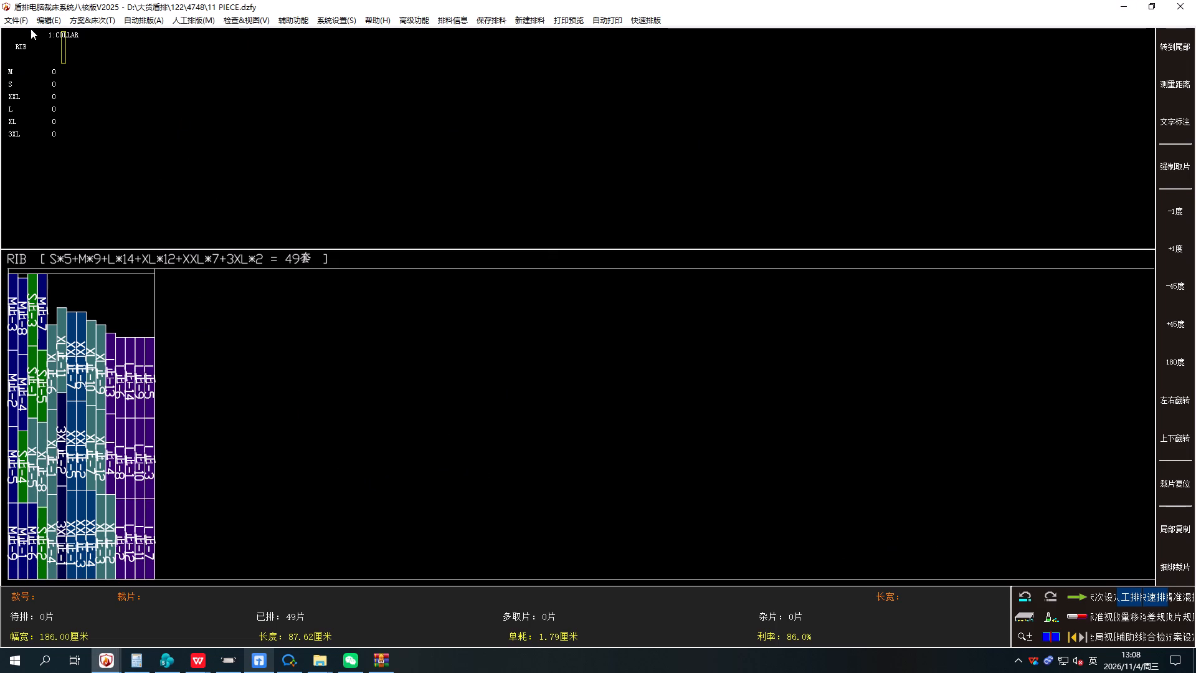
# Save the marker as a new file named 49 RIB in the 4748 folder.
pyautogui.click(16, 22)
pyautogui.click(45, 108)
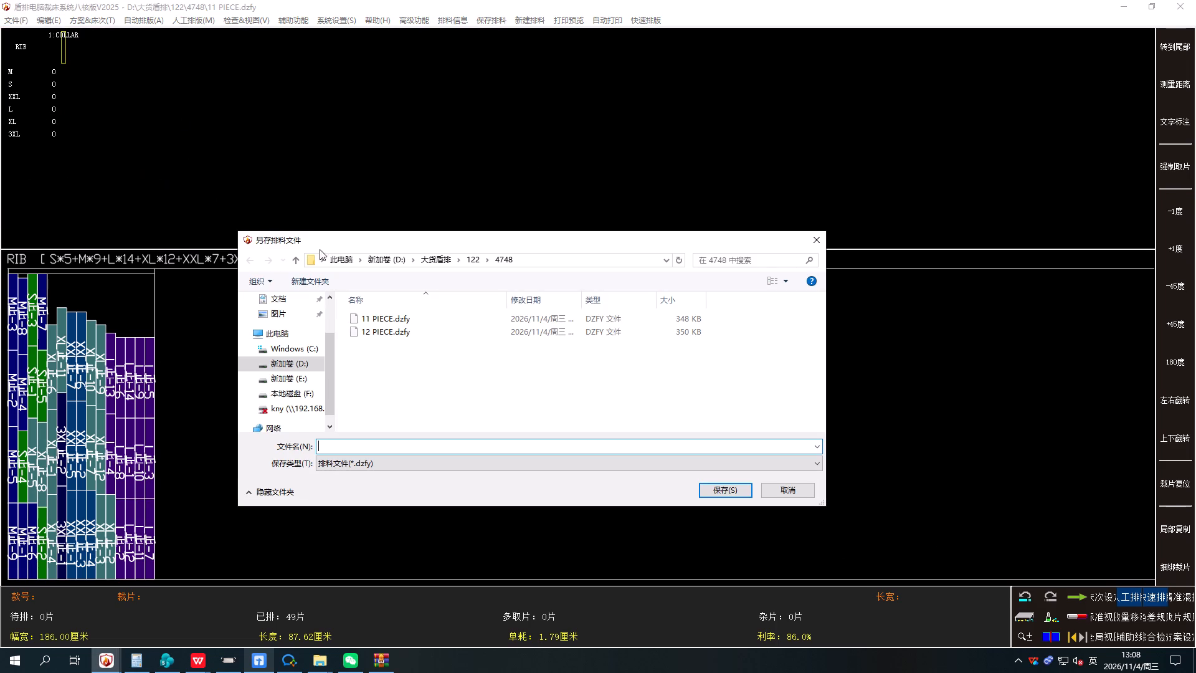
pyautogui.click(348, 442)
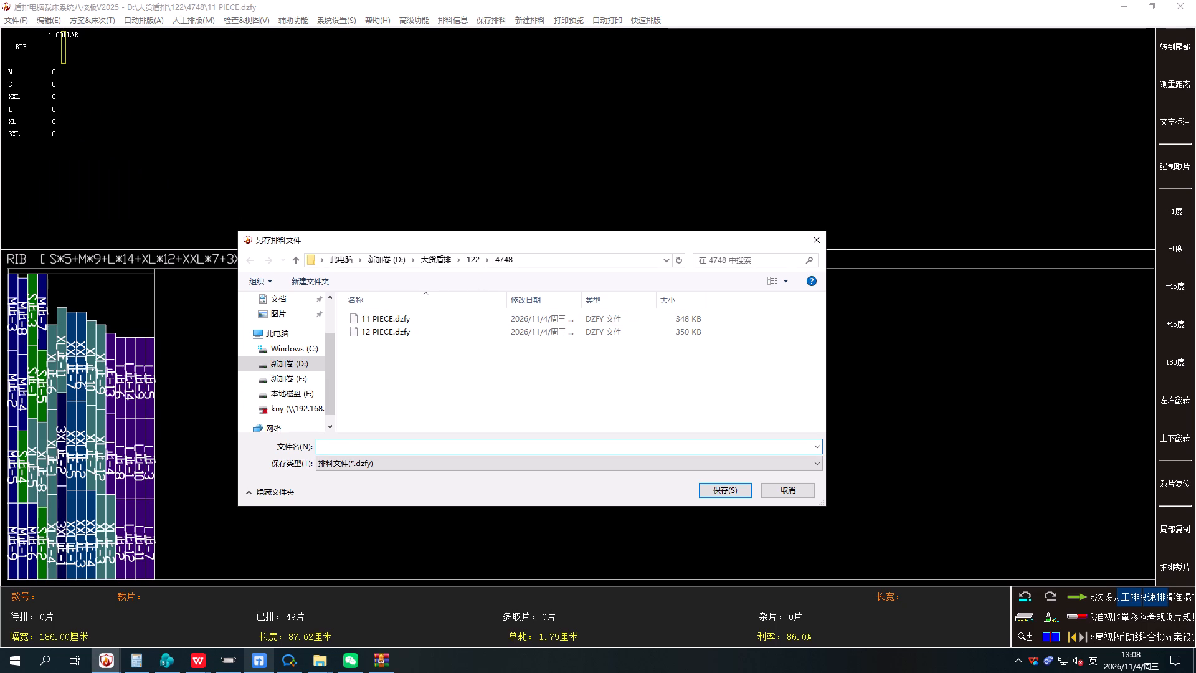
pyautogui.write('49')
pyautogui.press('space')
pyautogui.write('RIB')
pyautogui.click(729, 494)
# Open the print preview of the 49 RIB marker and start its plot output.
pyautogui.click(15, 22)
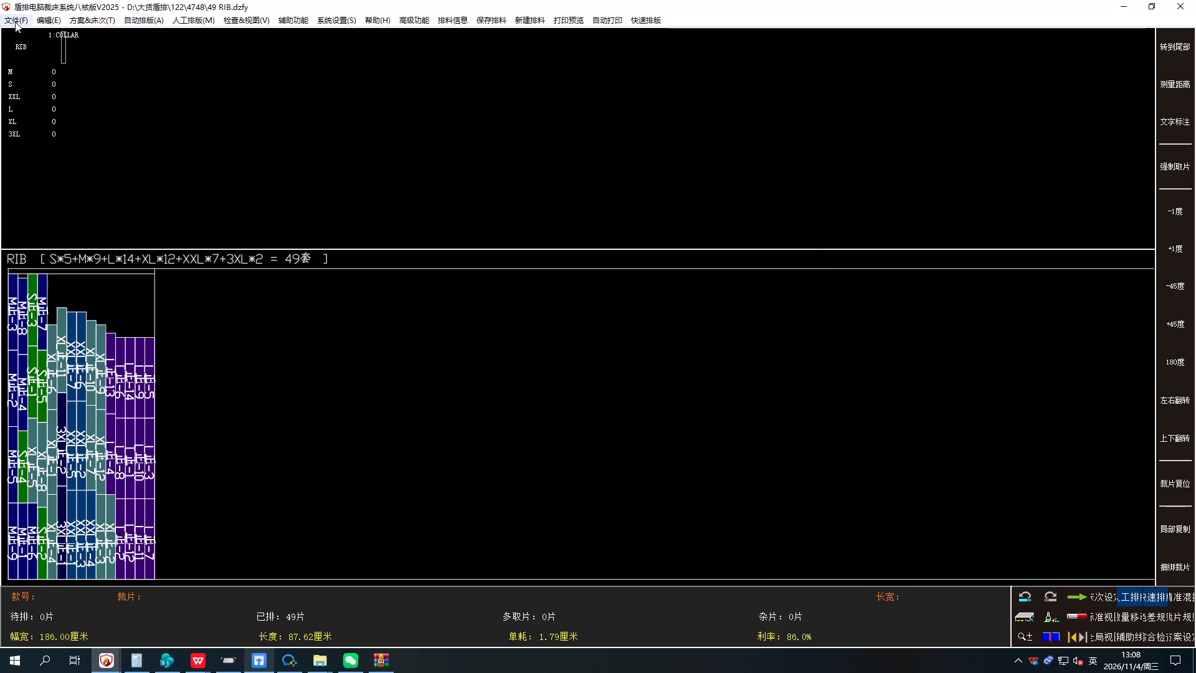
pyautogui.click(62, 140)
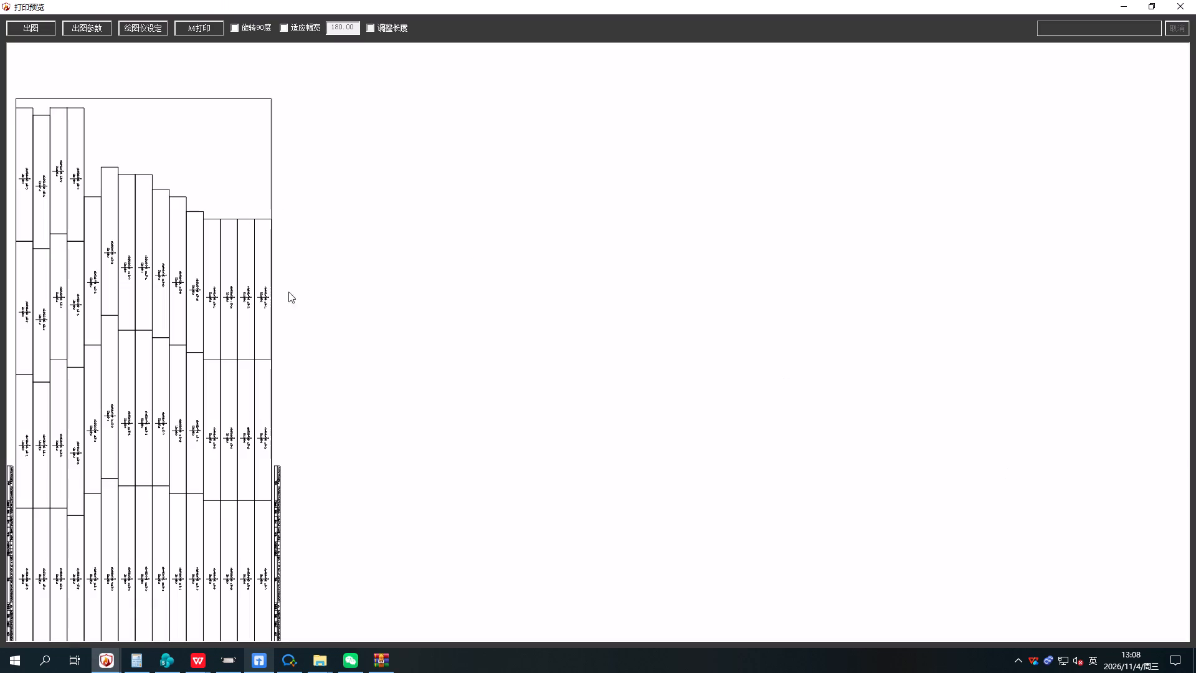
pyautogui.click(33, 34)
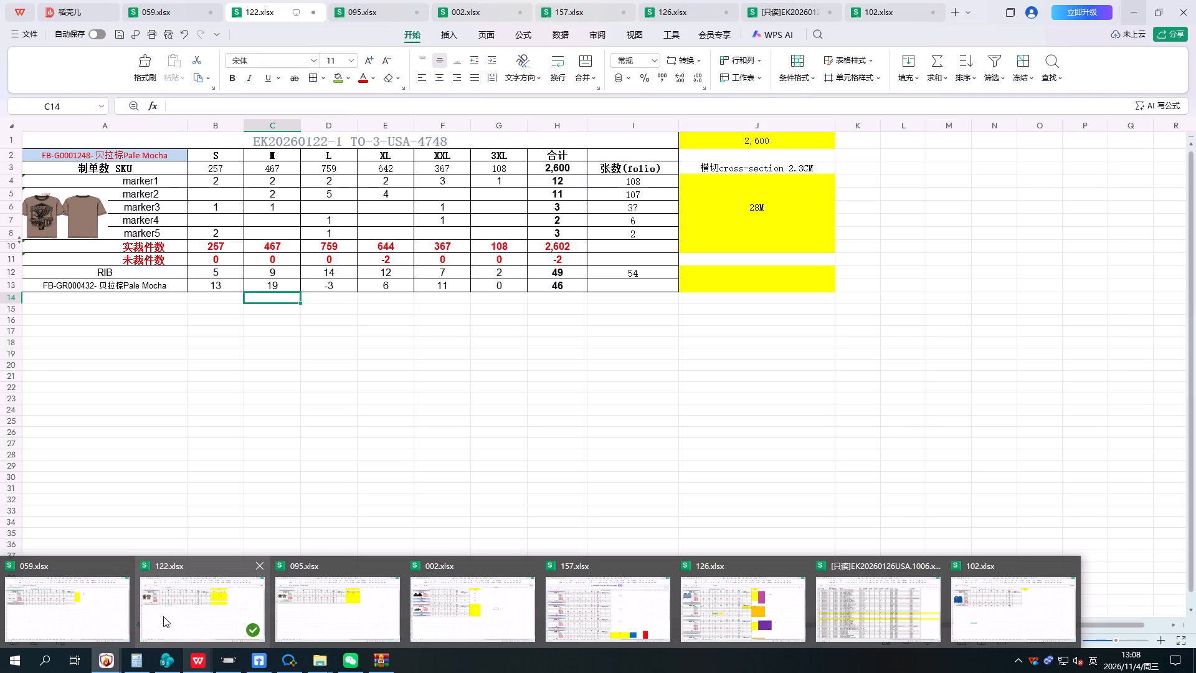
# Replace the plot remark with the RIB fabric name FB-GR000432- 贝拉棕Pale Mocha from 122.xlsx, output the marker to D:\PLT, and close the preview.
pyautogui.click(163, 616)
pyautogui.click(70, 282)
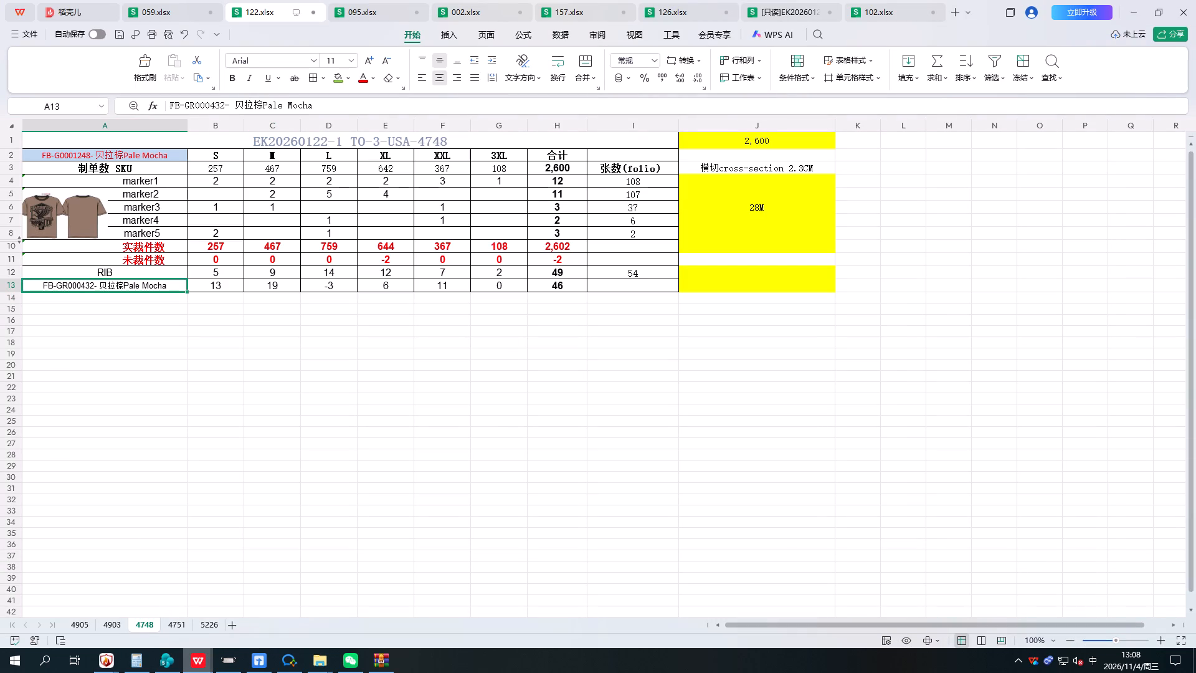
pyautogui.hotkey('ctrl', 'c')
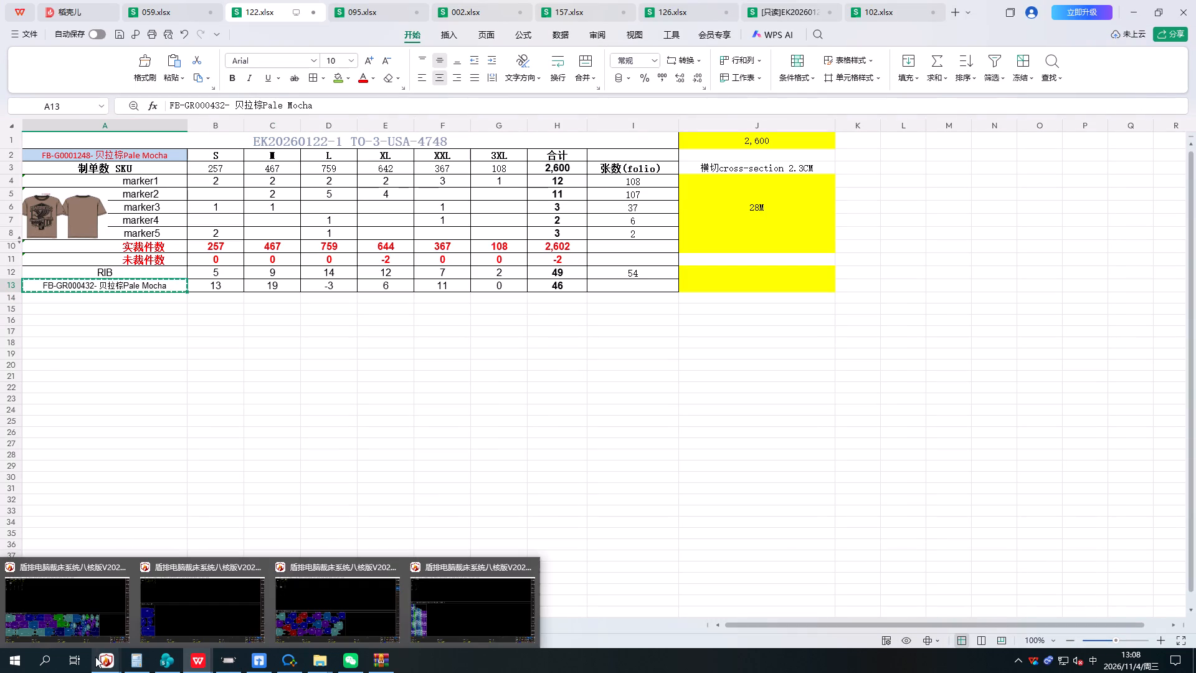
pyautogui.click(97, 659)
pyautogui.click(440, 608)
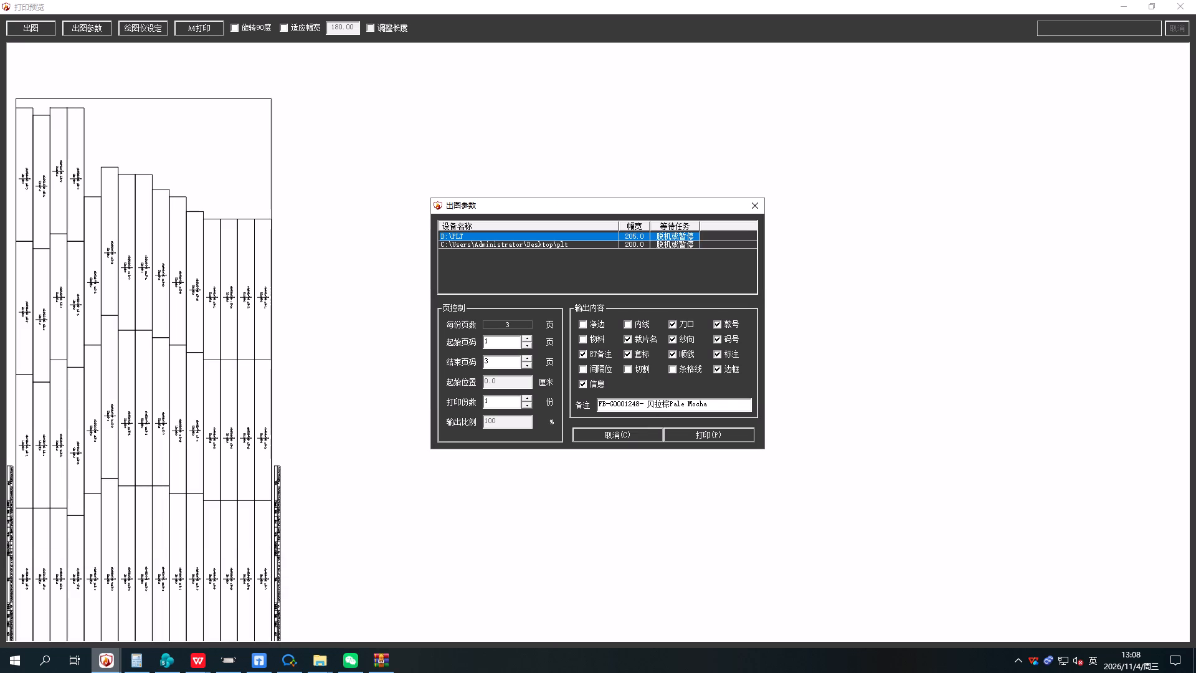
pyautogui.moveTo(718, 407); pyautogui.dragTo(391, 411)
pyautogui.hotkey('ctrl', 'v')
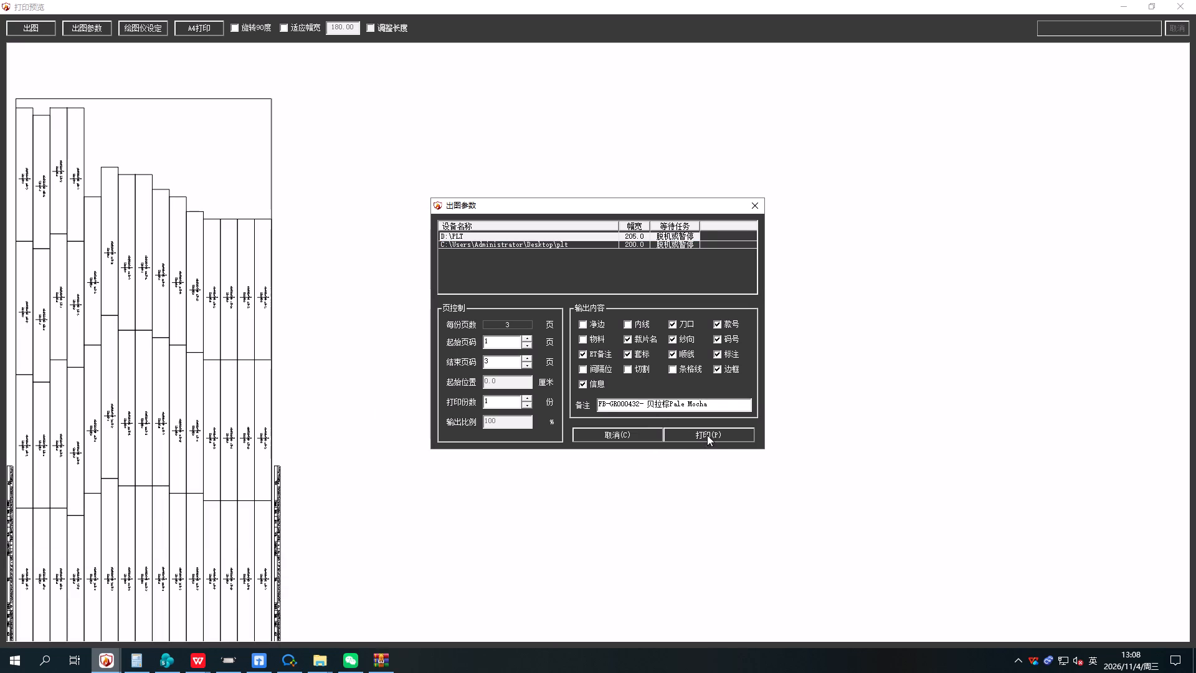
pyautogui.click(707, 435)
pyautogui.click(1195, 0)
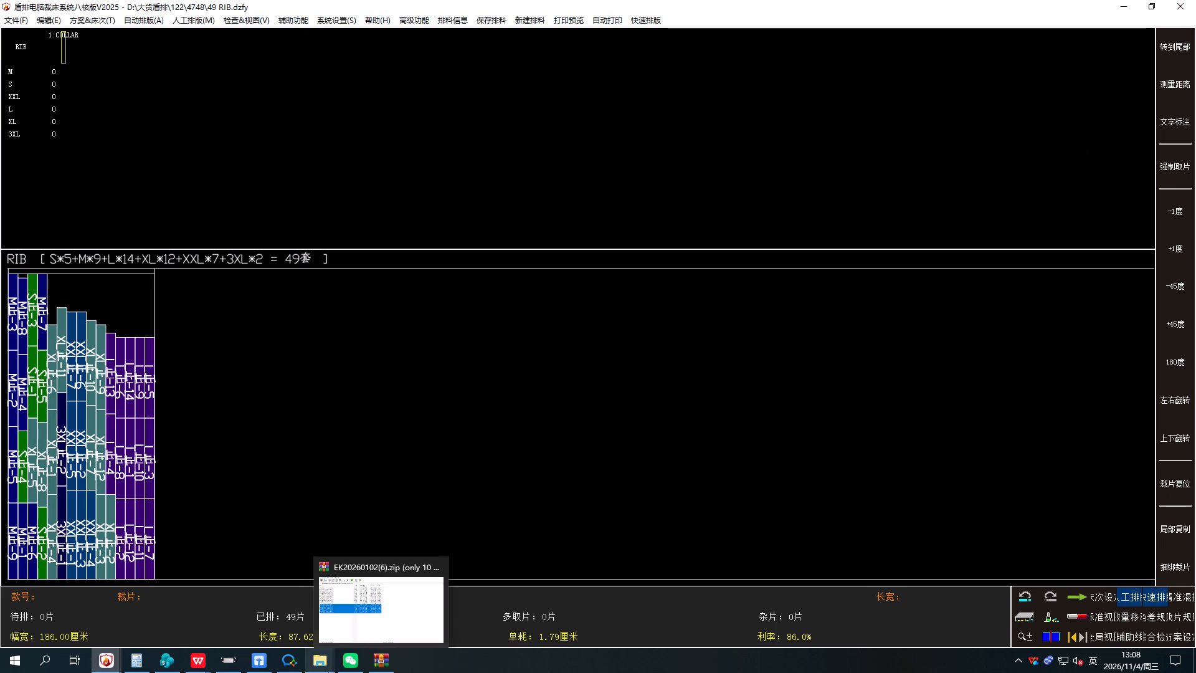
# In the plotting center, add HQAP0004748-默认方案-RIB .plt from the PLT folder and start printing it.
pyautogui.click(227, 659)
pyautogui.click(23, 35)
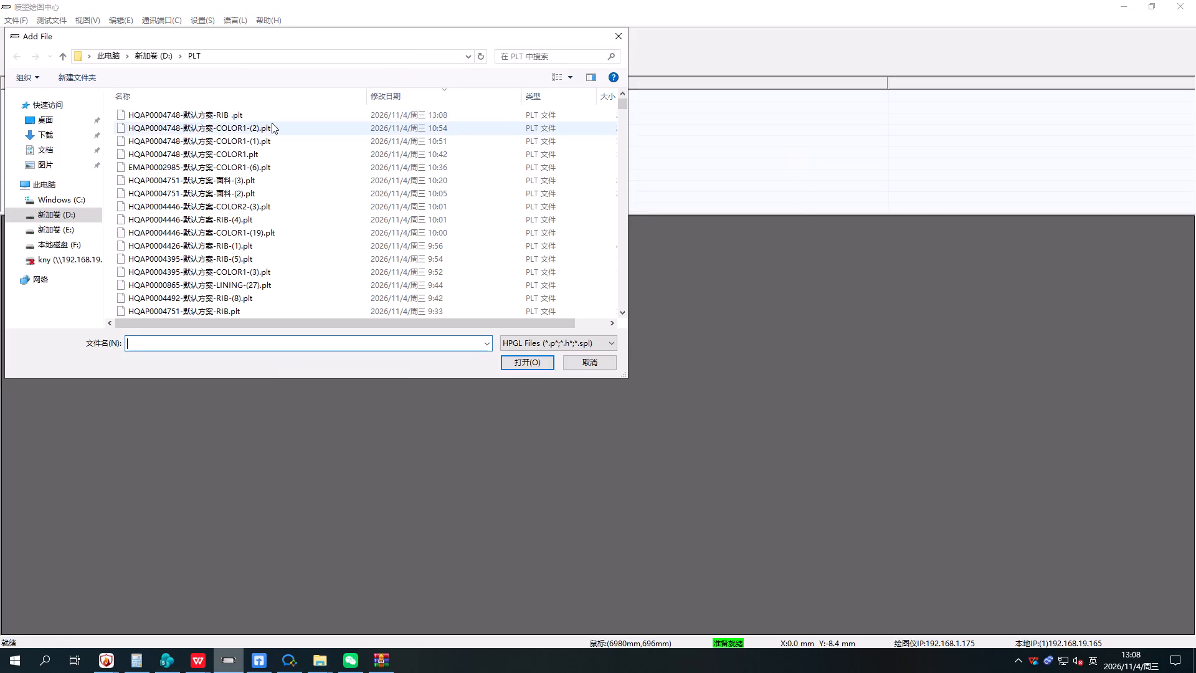
pyautogui.click(139, 105)
pyautogui.click(141, 110)
pyautogui.press('Return')
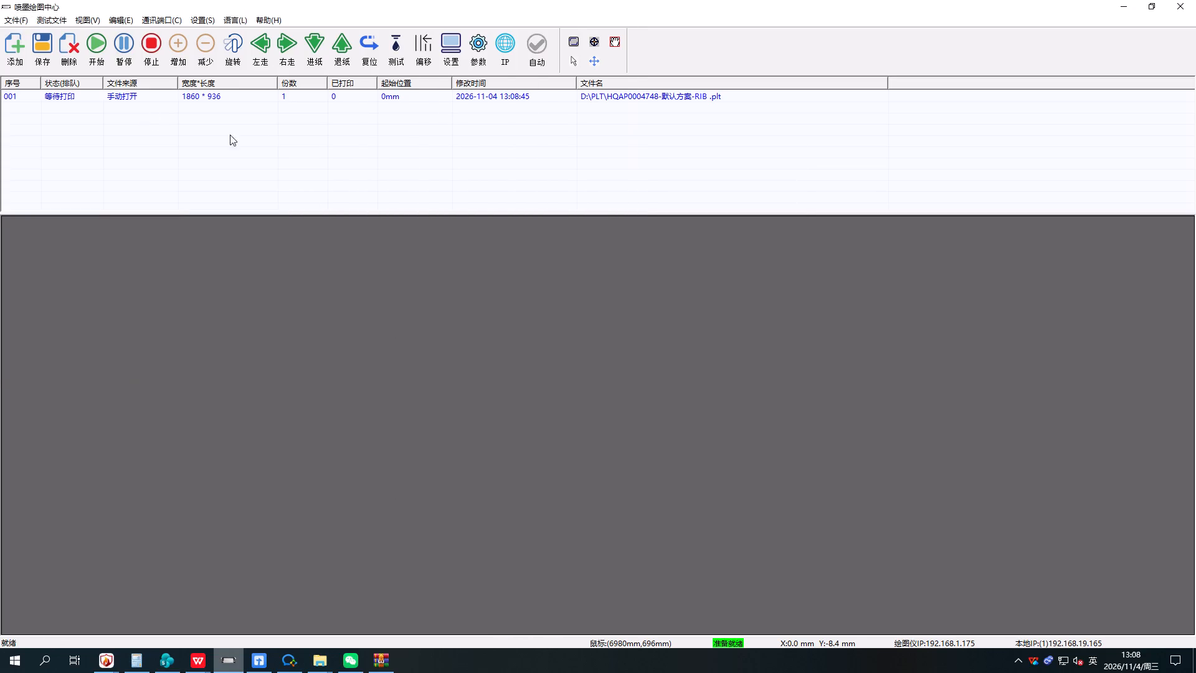
pyautogui.click(96, 39)
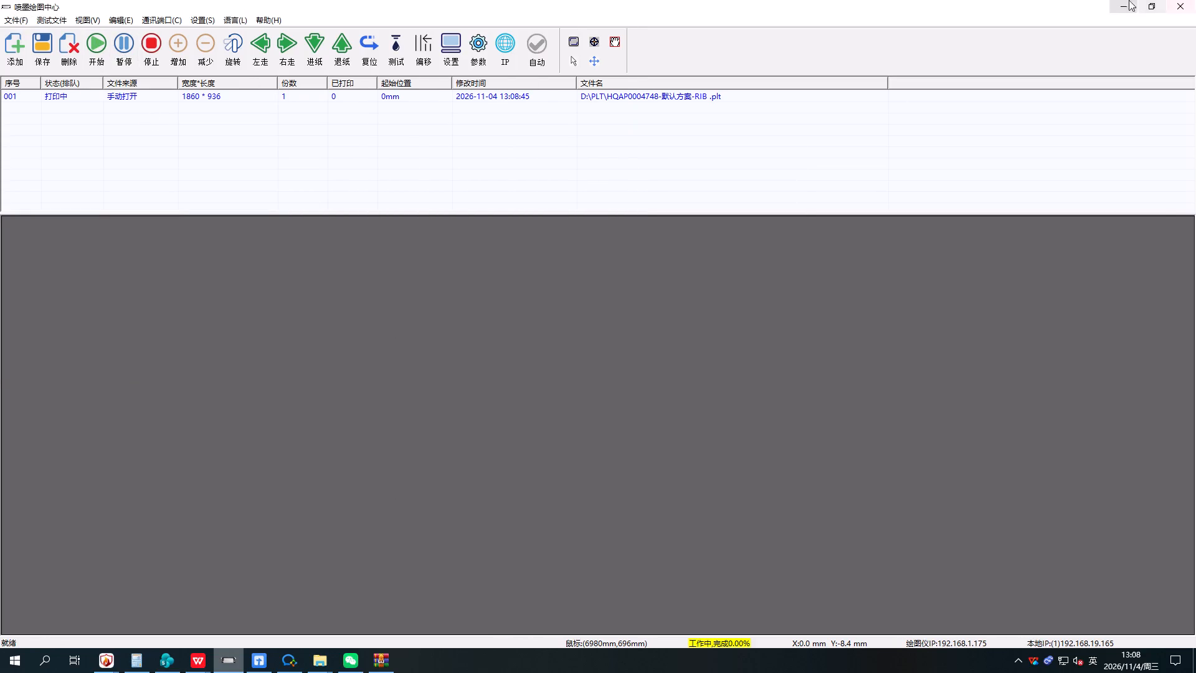
pyautogui.click(1121, 6)
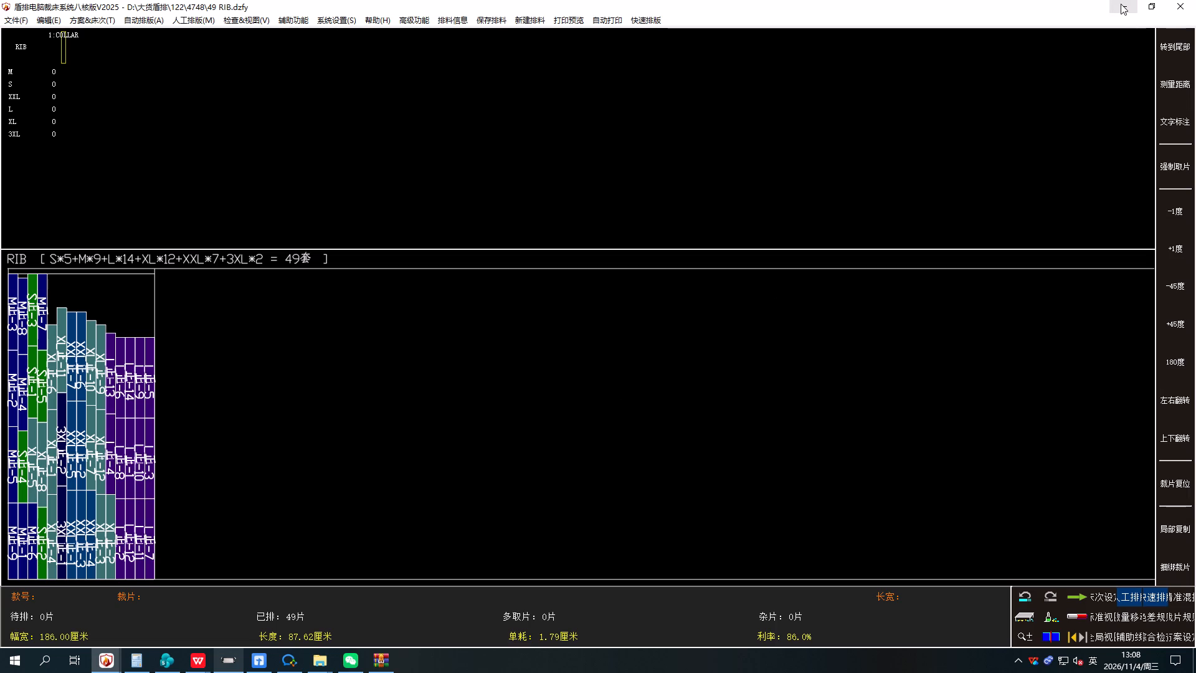
# Return to the 122.xlsx workbook and save it.
pyautogui.click(1121, 4)
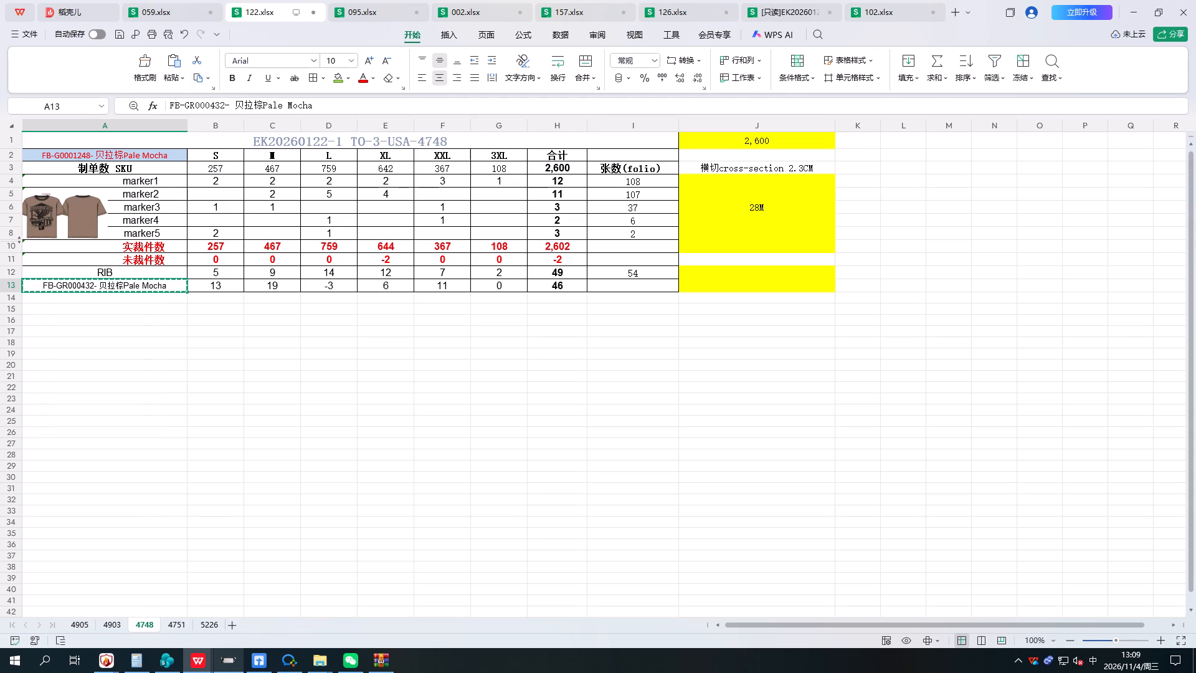
pyautogui.click(118, 39)
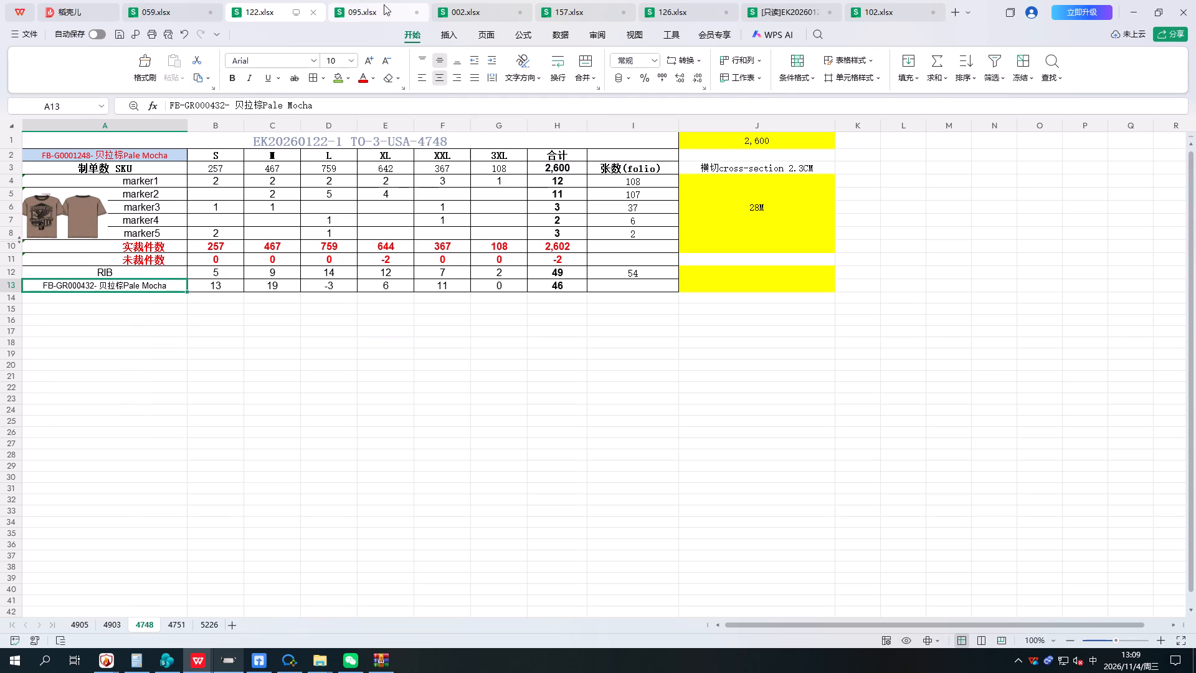
# Look through the style sheets of 102.xlsx, including 5324, 5424, 5312, 5319, 5446, 5508 and 5491, to check their marker plans.
pyautogui.click(896, 2)
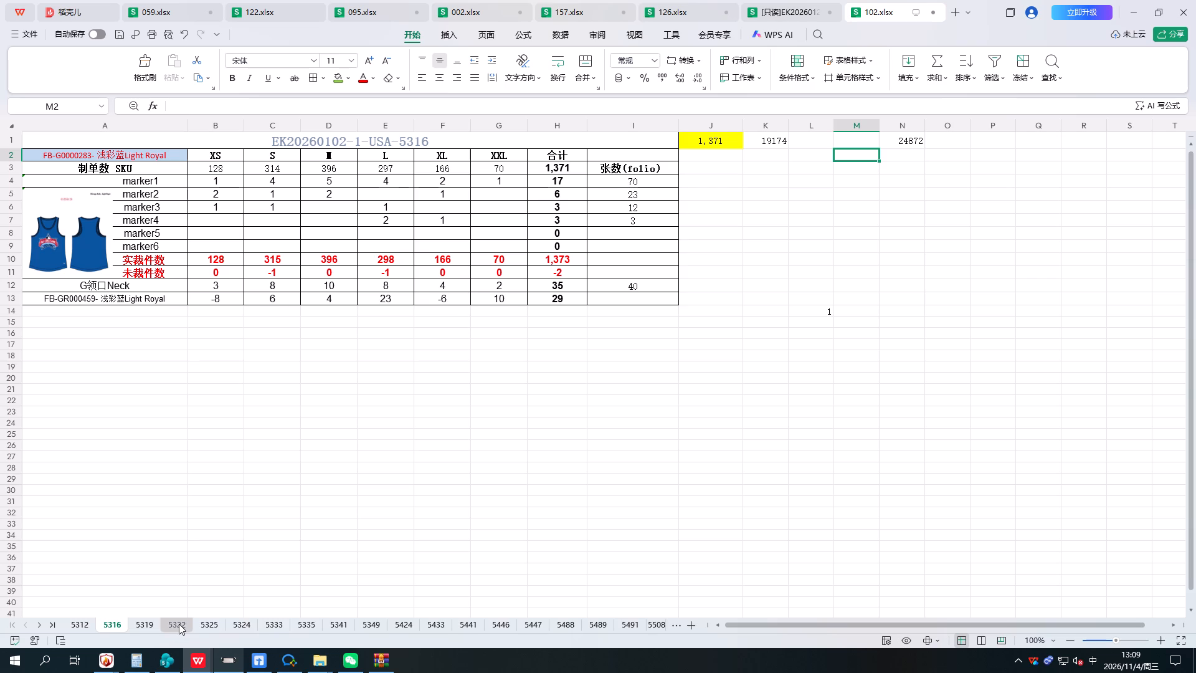
pyautogui.moveTo(240, 626); pyautogui.dragTo(209, 624)
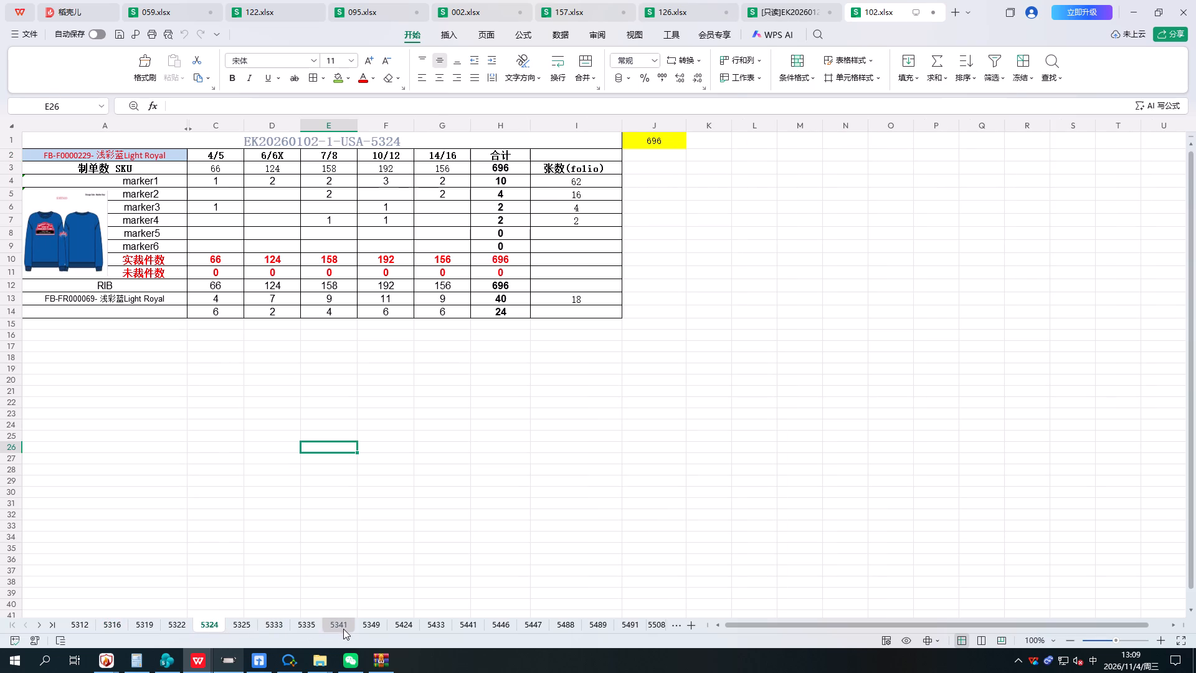
pyautogui.click(407, 624)
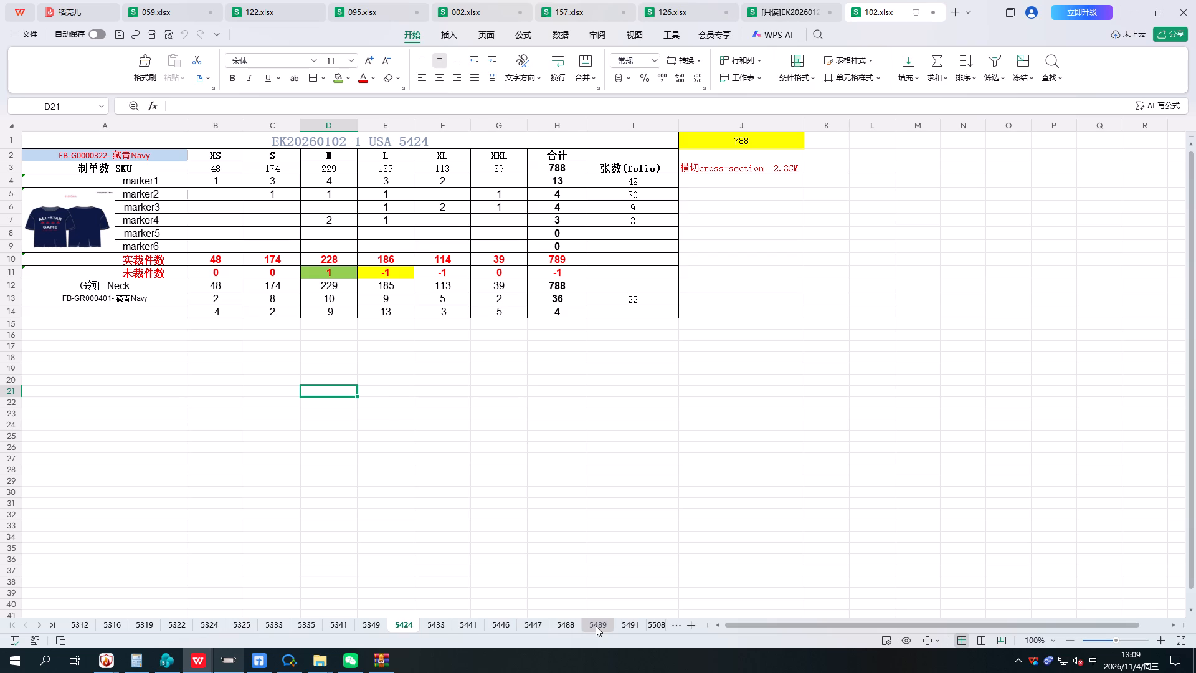
pyautogui.scroll(-2, 596, 626)
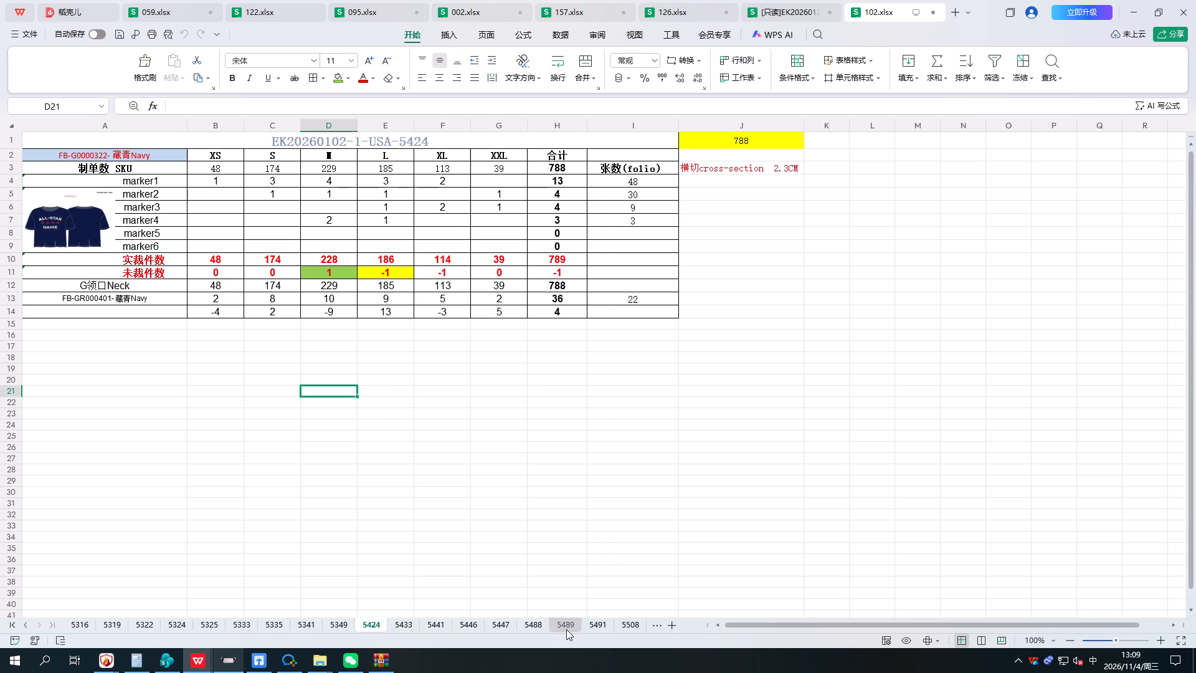
pyautogui.scroll(-1, 569, 629)
pyautogui.scroll(3, 573, 628)
pyautogui.scroll(-2, 573, 628)
pyautogui.scroll(7, 573, 628)
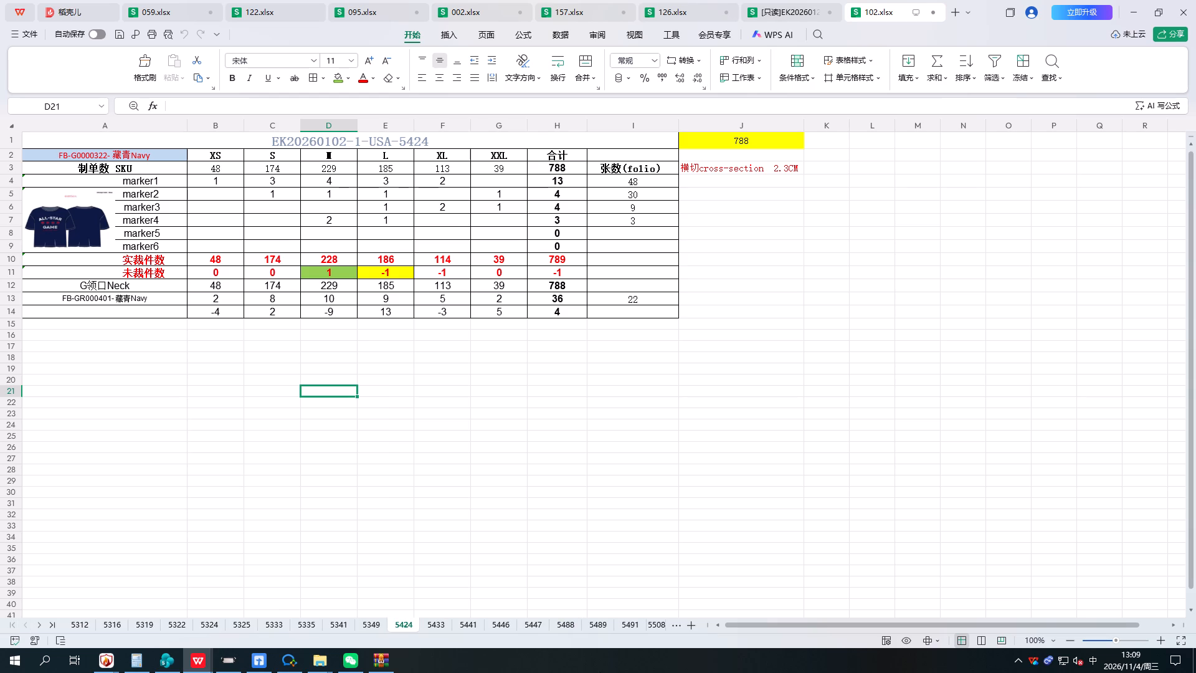
pyautogui.scroll(7, 192, 631)
pyautogui.scroll(-4, 192, 630)
pyautogui.scroll(4, 192, 630)
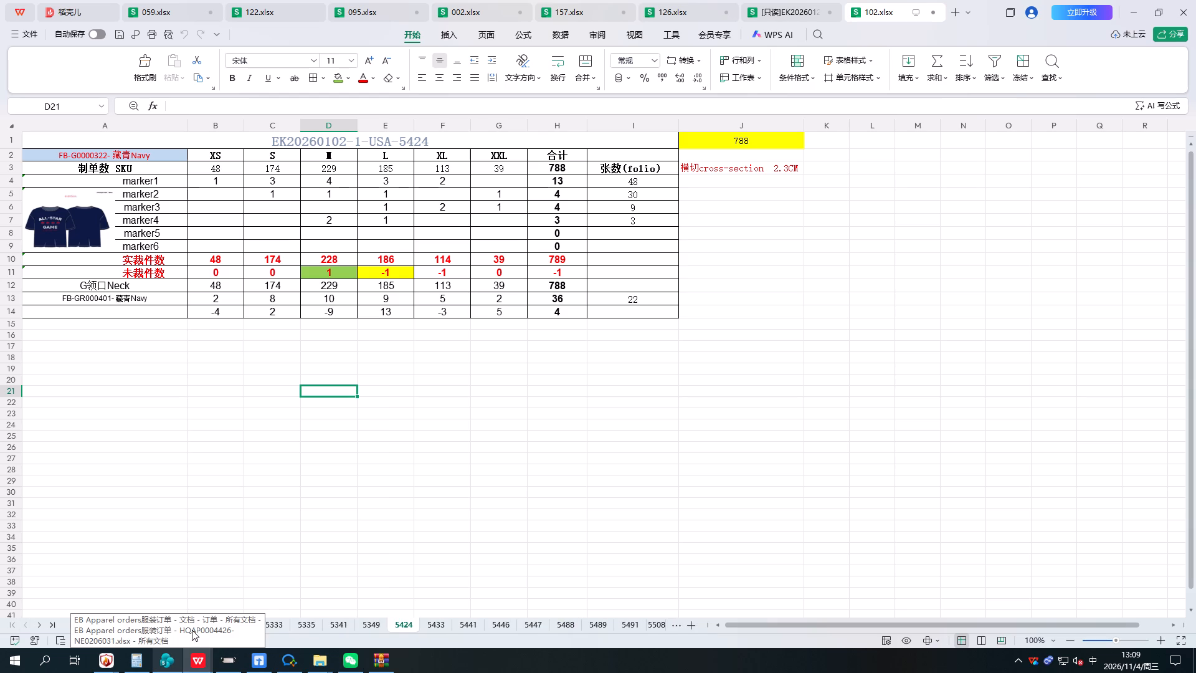
pyautogui.click(61, 518)
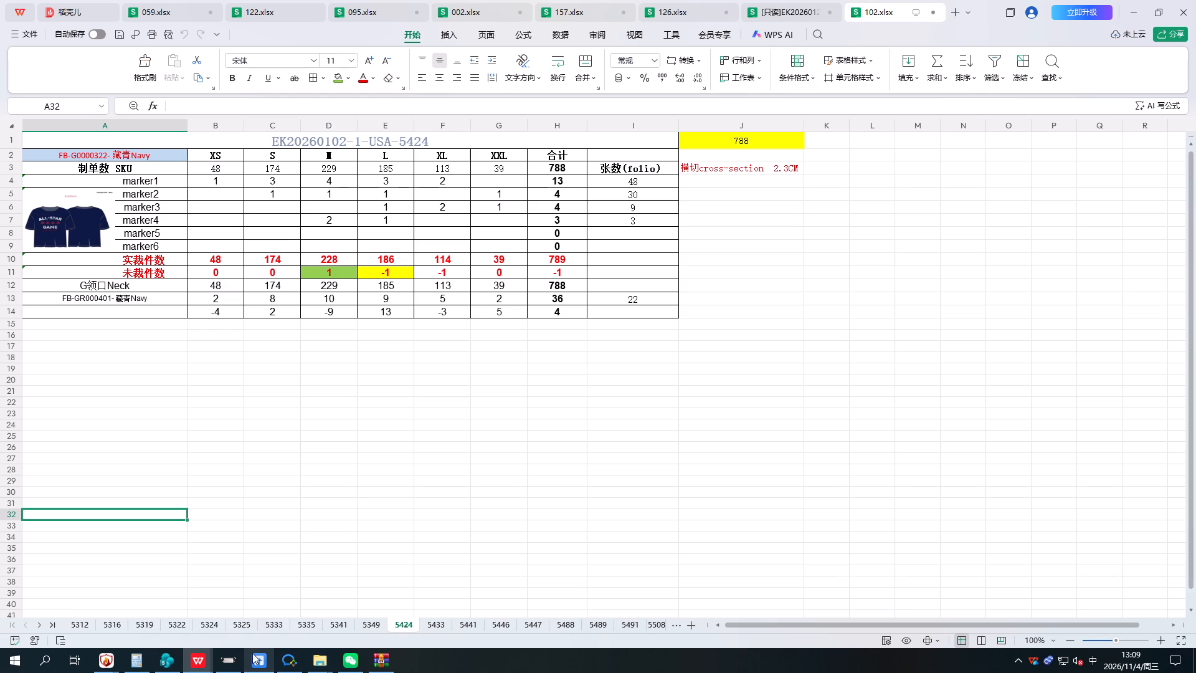
pyautogui.click(80, 622)
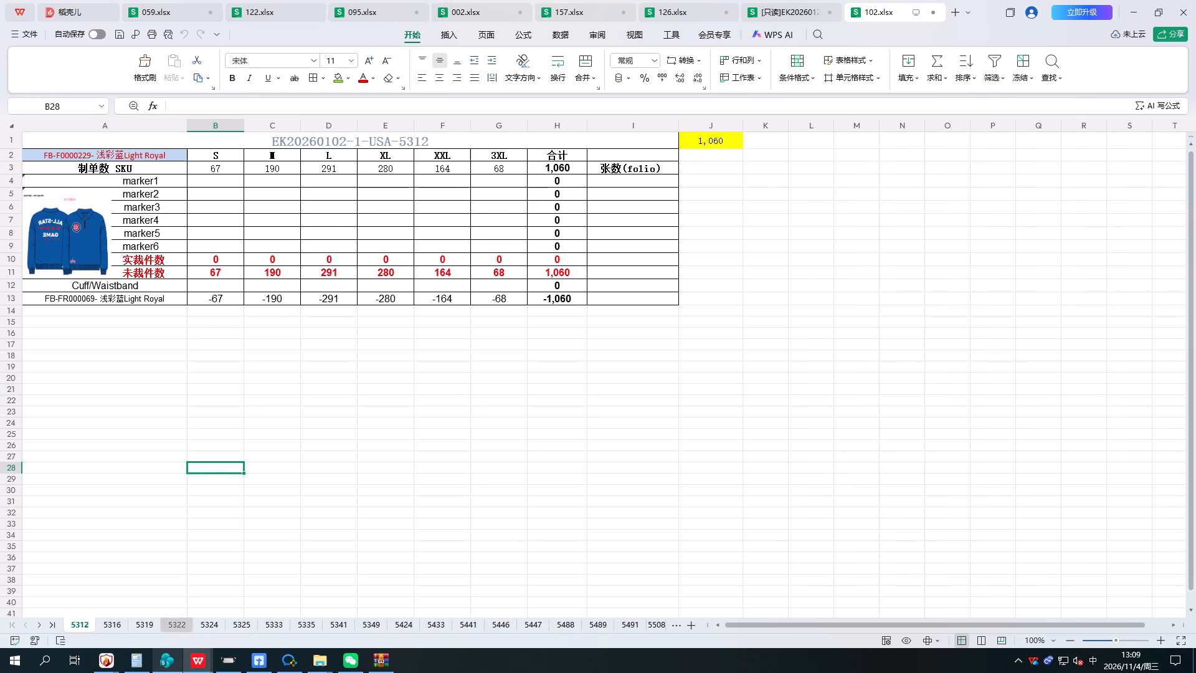
pyautogui.click(118, 619)
pyautogui.click(131, 623)
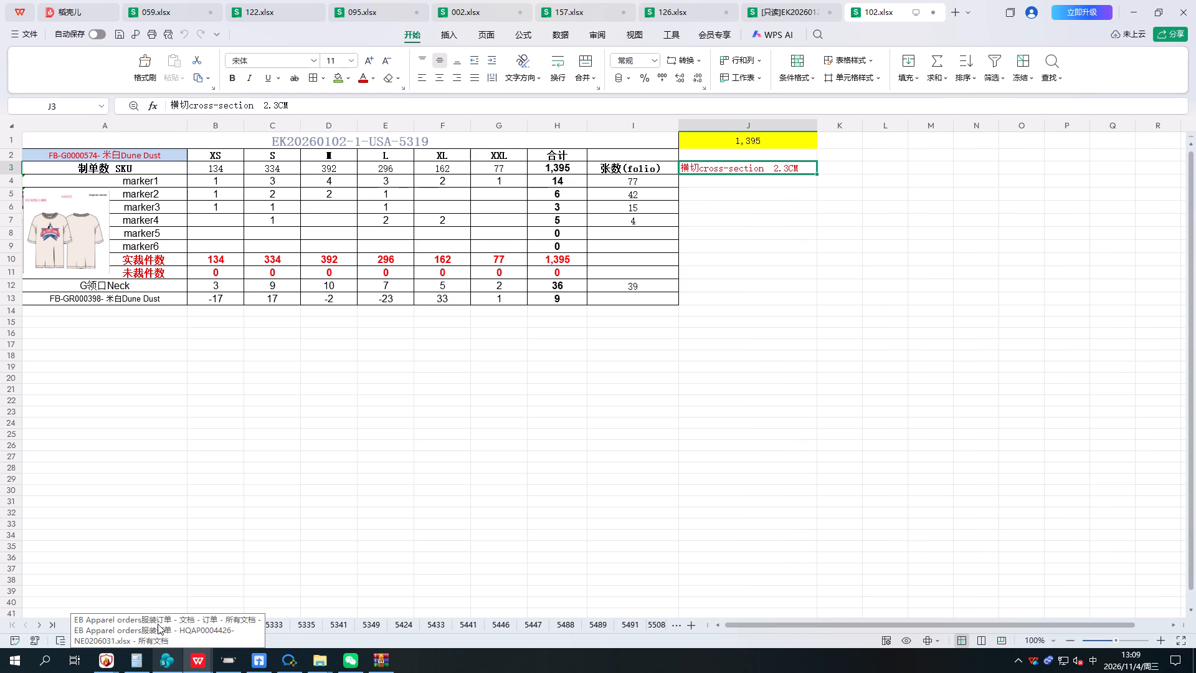
pyautogui.click(493, 624)
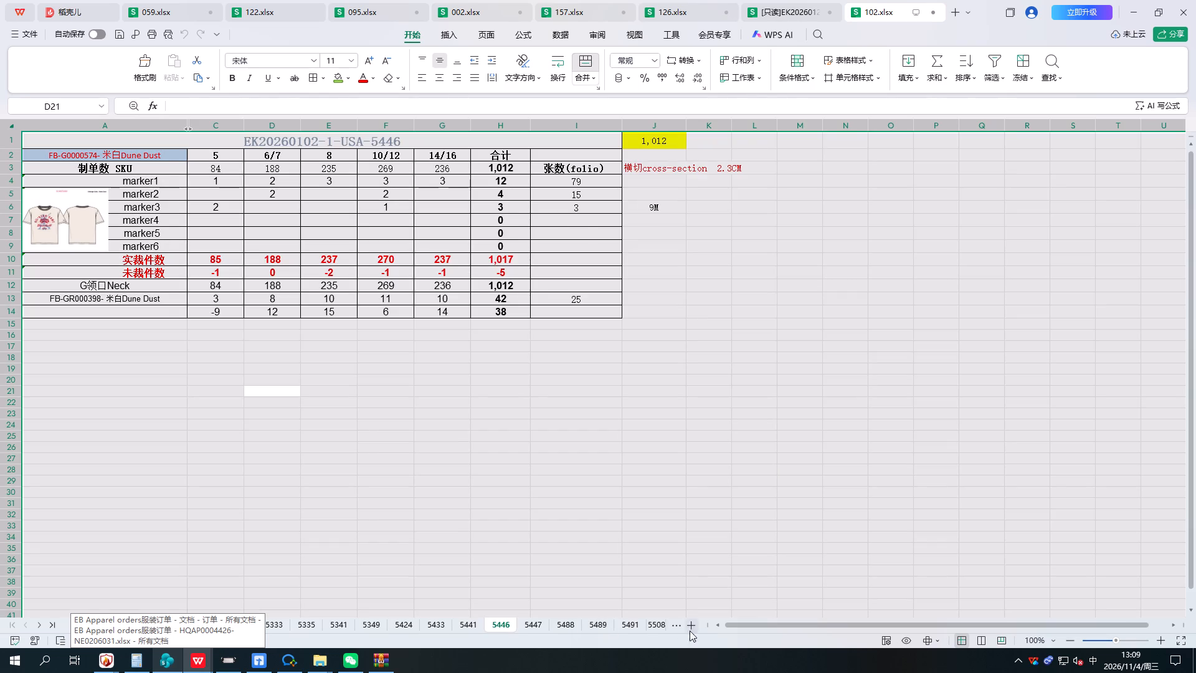
pyautogui.click(647, 618)
pyautogui.scroll(-6, 647, 618)
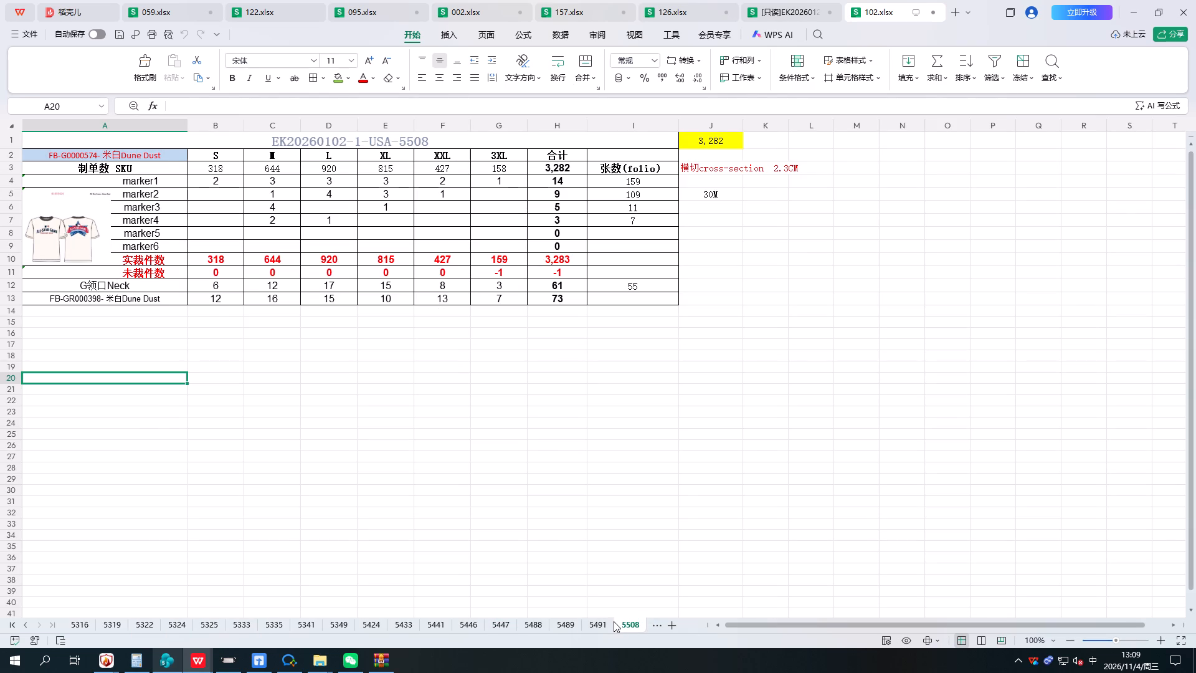
pyautogui.click(591, 625)
pyautogui.scroll(11, 591, 625)
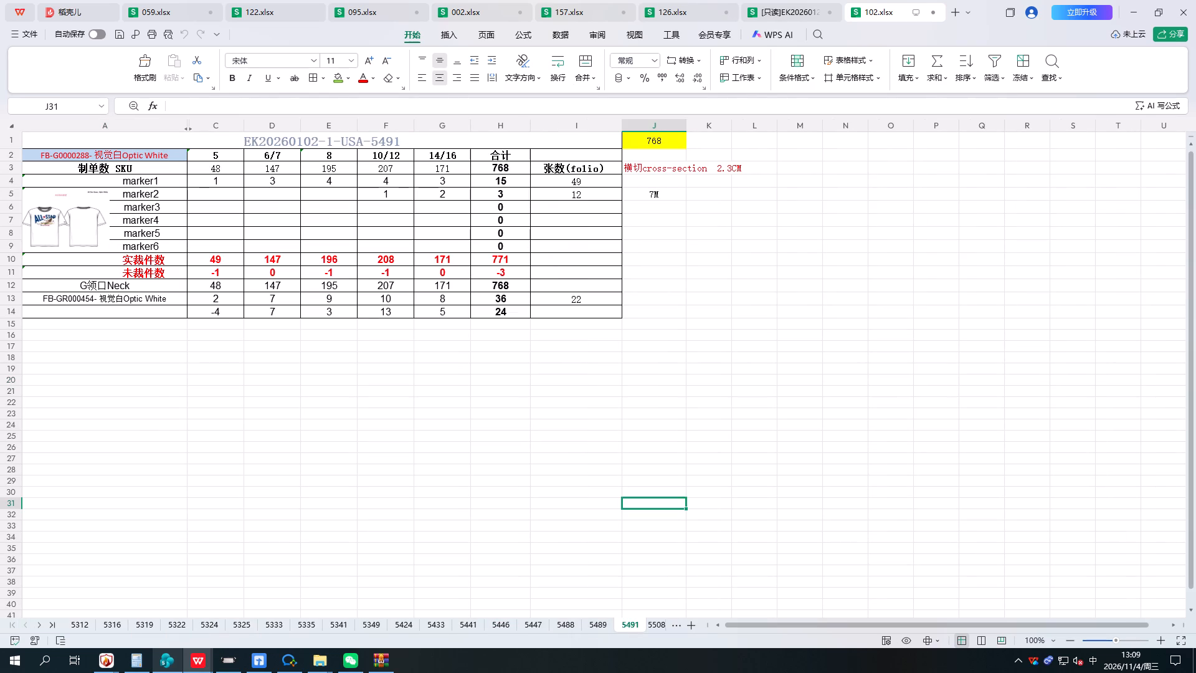
# On sheet 5312, fill the marker1 row with S 1, M 2, L 2, XL 2, XXL 2 and 3XL 1.
pyautogui.click(84, 621)
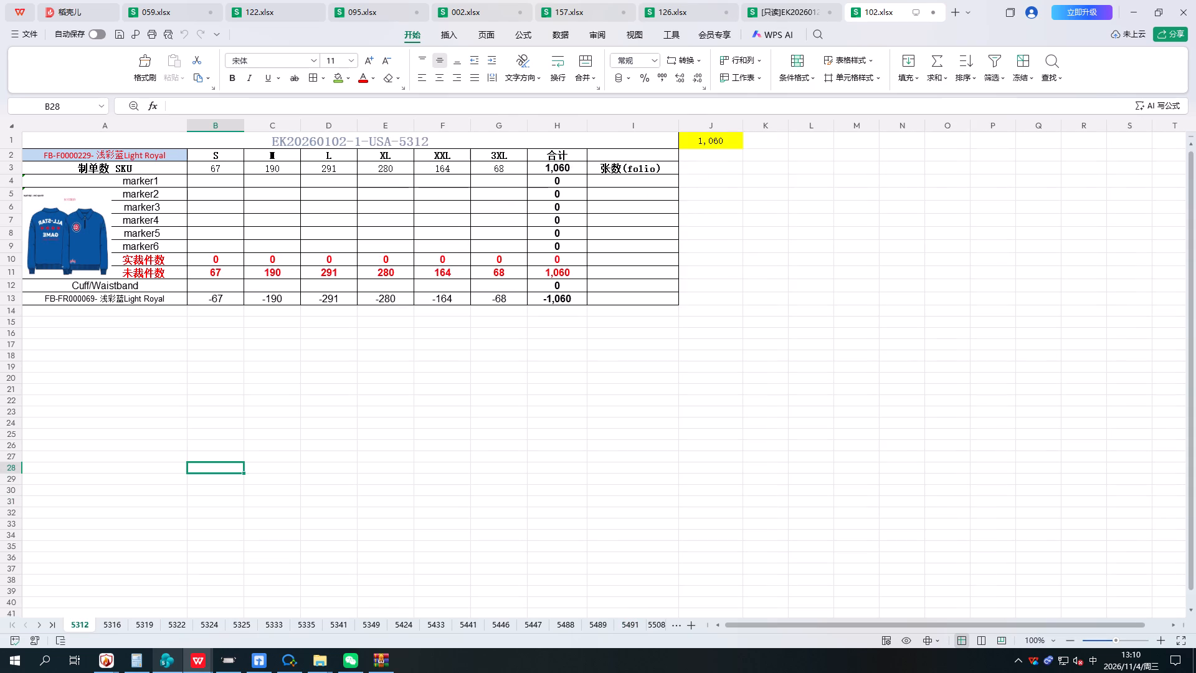
pyautogui.scroll(1, 7, 0)
pyautogui.click(210, 185)
pyautogui.press('1')
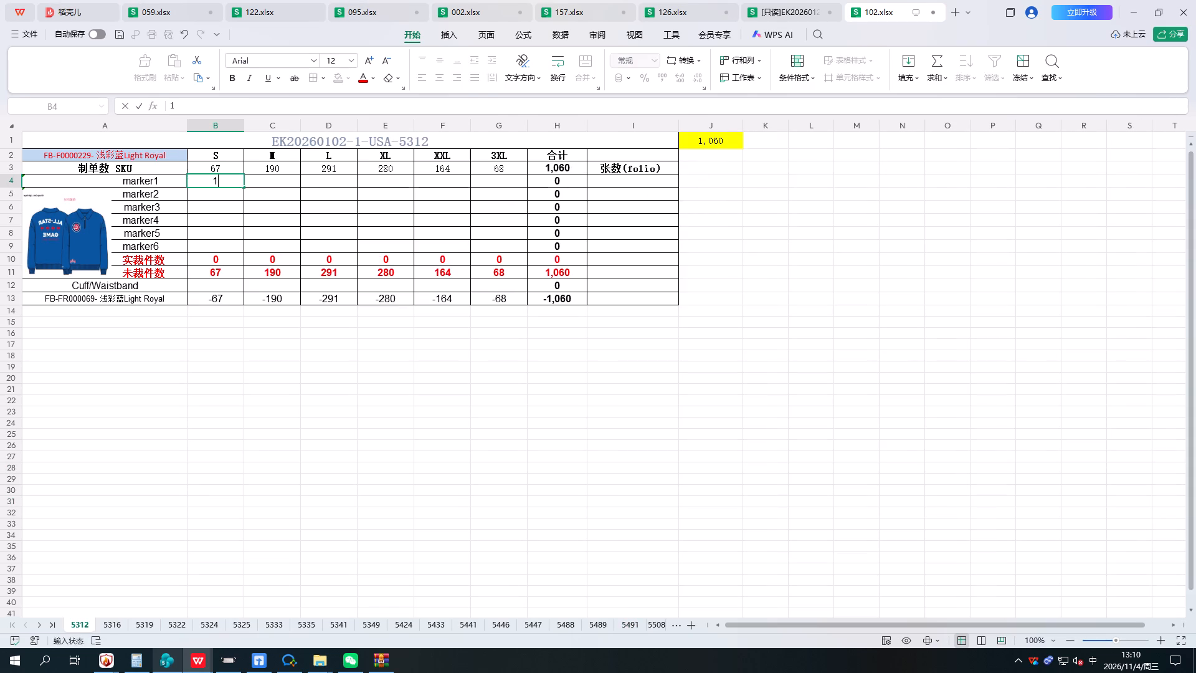
pyautogui.press('Right')
pyautogui.press('2')
pyautogui.press('Right')
pyautogui.press('2')
pyautogui.press('Right')
pyautogui.press('2')
pyautogui.press('Right')
pyautogui.press('2')
pyautogui.press('Right')
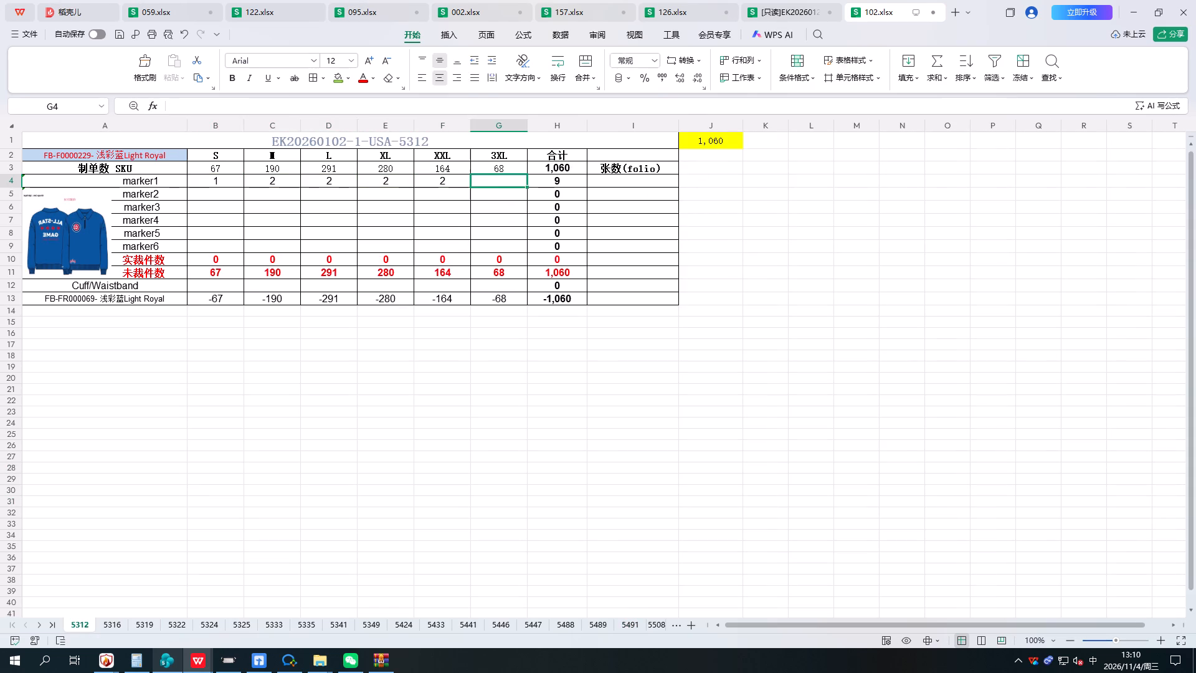
pyautogui.press('Right')
pyautogui.press('1')
pyautogui.press('Left')
pyautogui.hotkey('ctrl', 'z')
pyautogui.press('Left')
pyautogui.press('1')
pyautogui.press('Right')
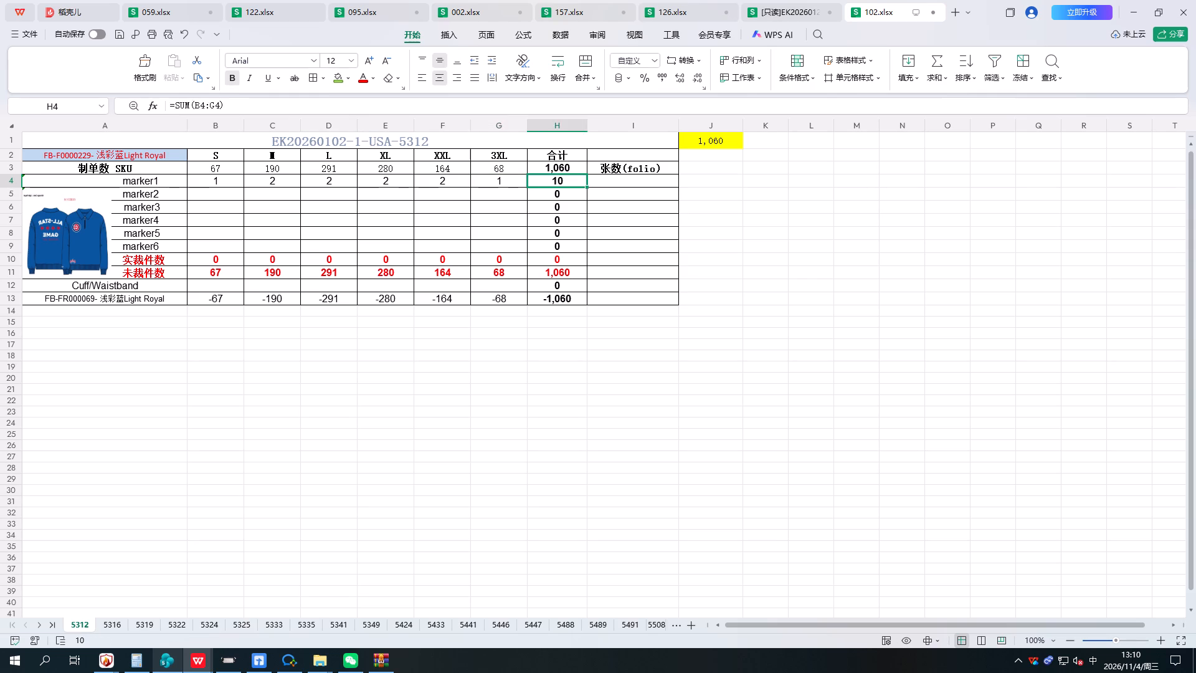
# Set the folio count (张数) for marker1 to 68.
pyautogui.press('Right')
pyautogui.write('68')
pyautogui.press('Down')
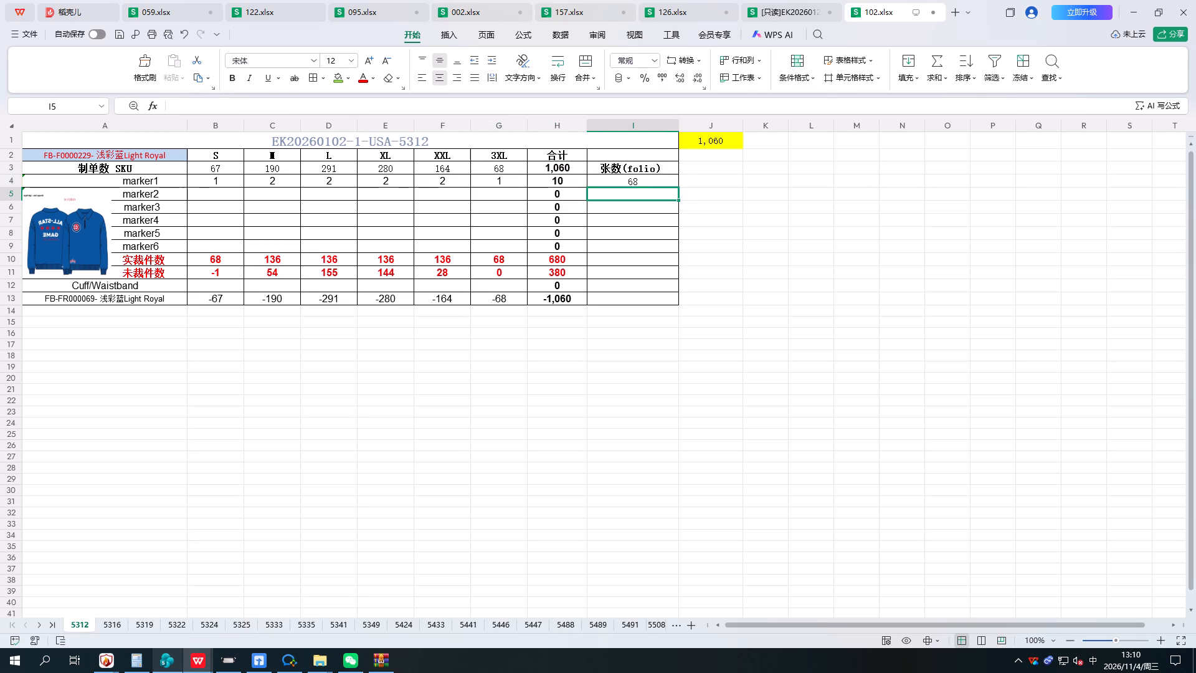
# Fill the marker2 row on sheet 5312 with M 2, L 3, XL 3 and XXL 1.
pyautogui.click(330, 178)
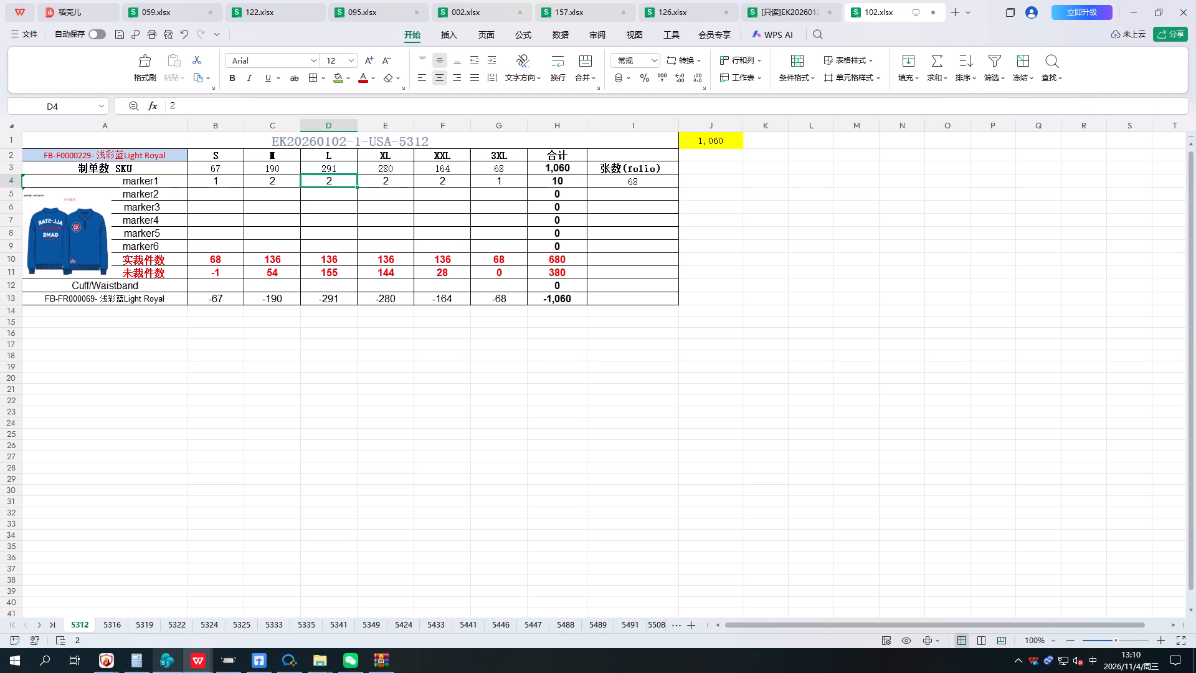
pyautogui.click(283, 191)
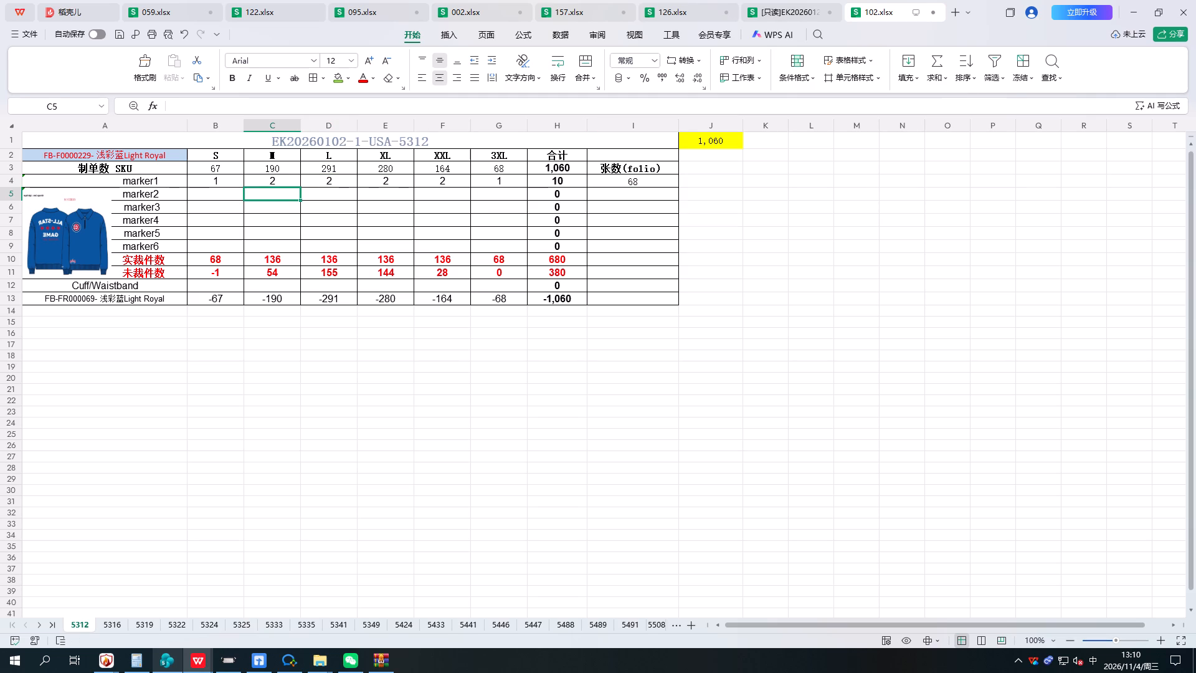
pyautogui.press('Right')
pyautogui.press('Right')
pyautogui.press('Right')
pyautogui.press('Right')
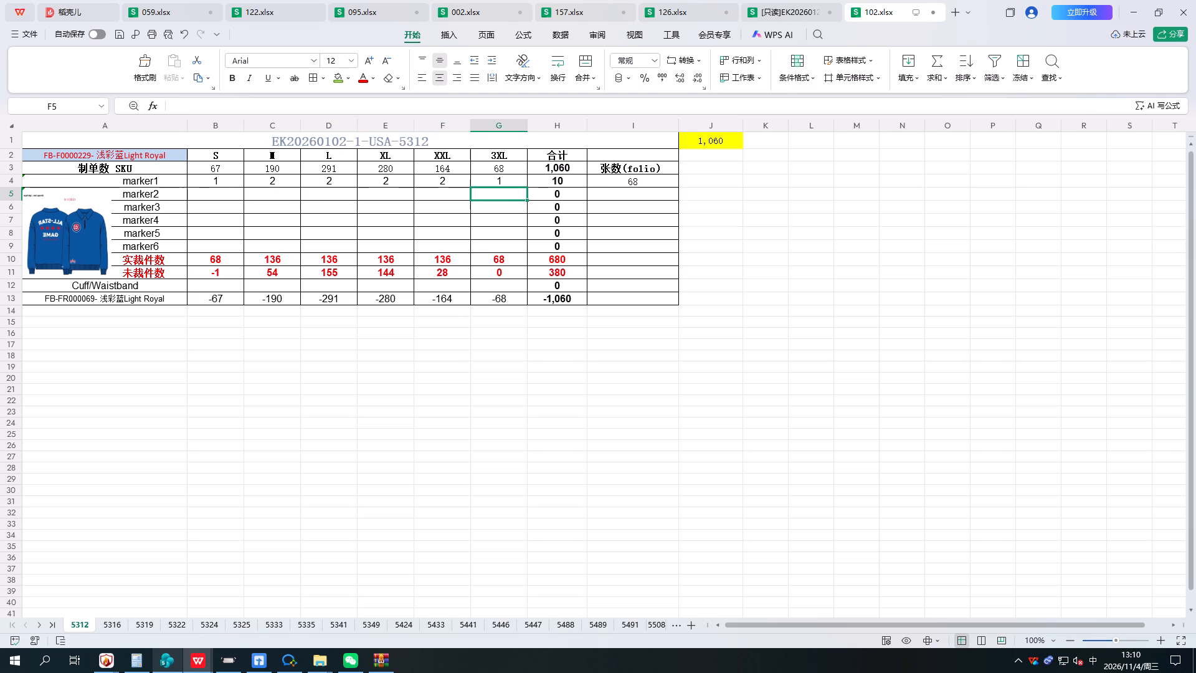
pyautogui.press('Left')
pyautogui.press('Left')
pyautogui.press('Left')
pyautogui.press('Right')
pyautogui.press('Right')
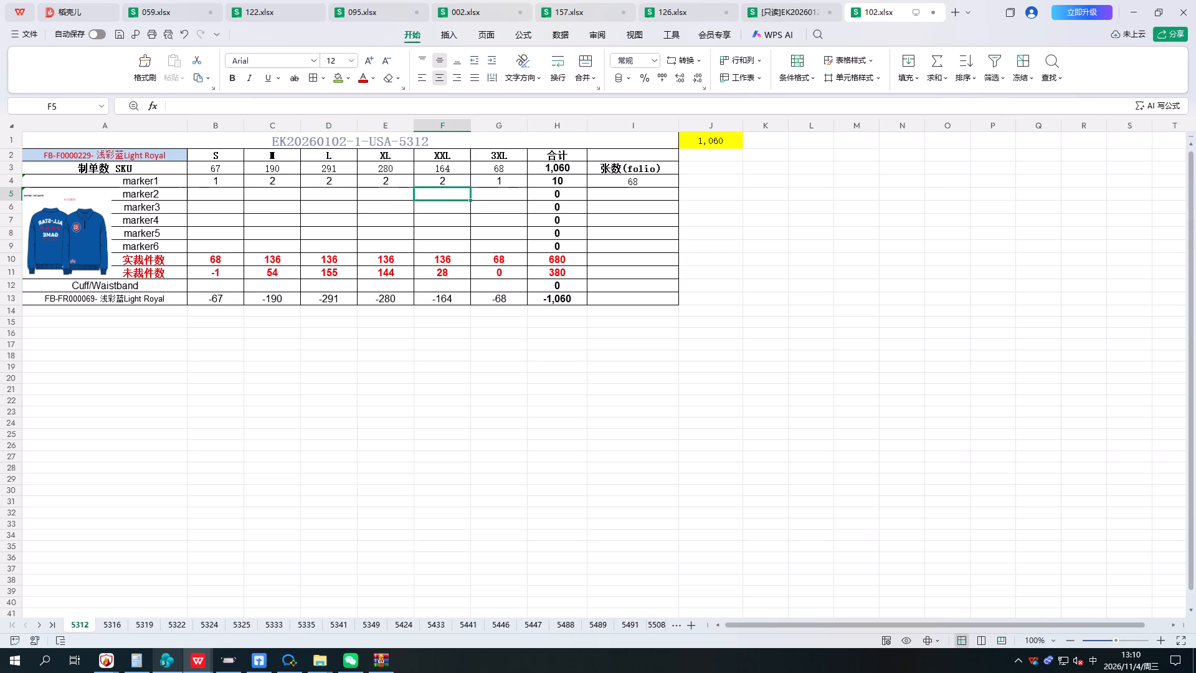
pyautogui.press('1')
pyautogui.press('Left')
pyautogui.press('Left')
pyautogui.press('Left')
pyautogui.press('2')
pyautogui.press('Right')
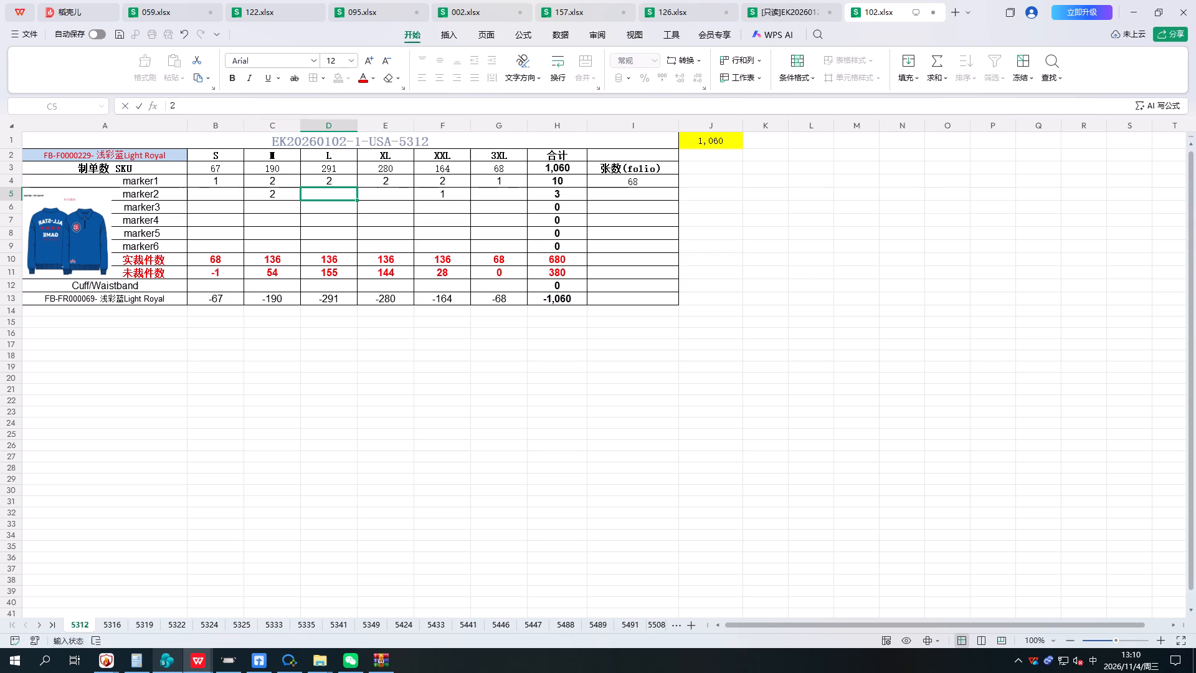
pyautogui.press('3')
pyautogui.press('Right')
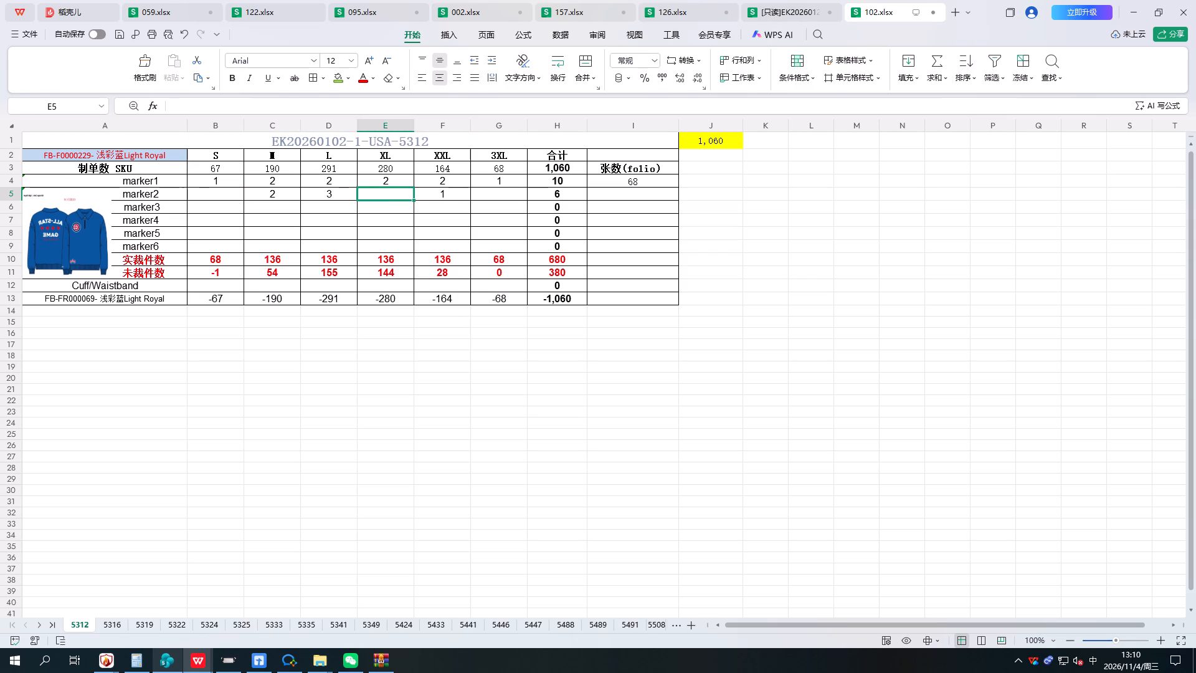
pyautogui.press('3')
# Set the folio count (张数) for marker2 to 28.
pyautogui.press('Right')
pyautogui.press('Right')
pyautogui.press('Right')
pyautogui.press('Right')
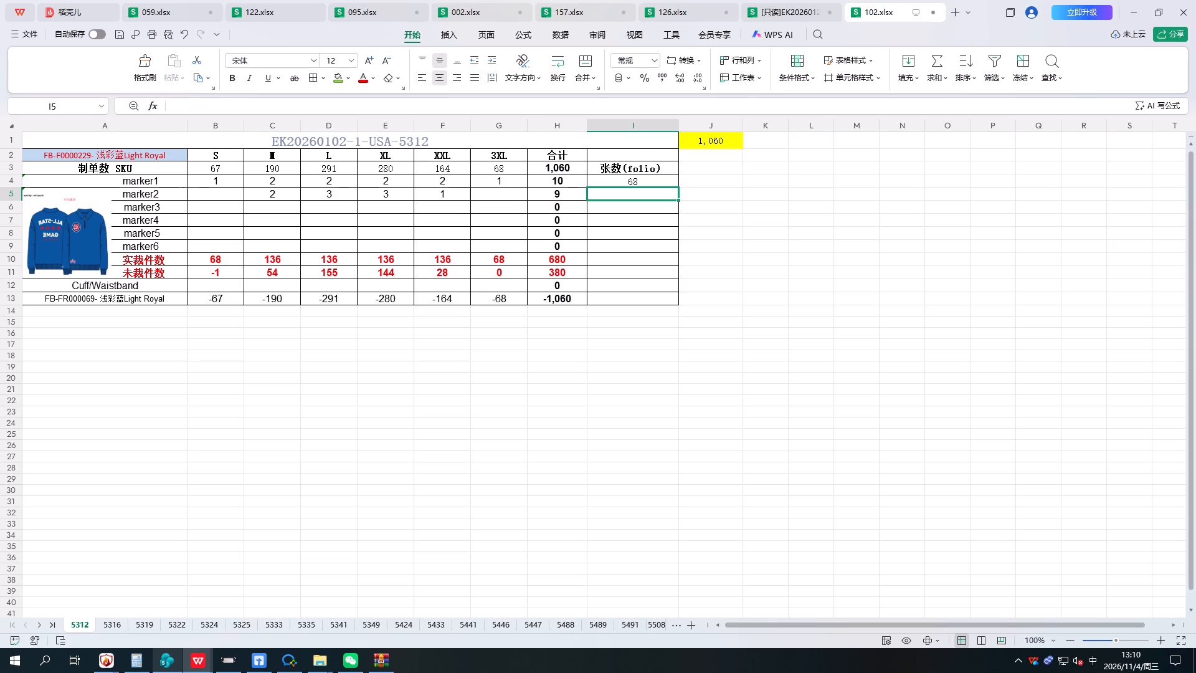
pyautogui.write('28')
pyautogui.press('Right')
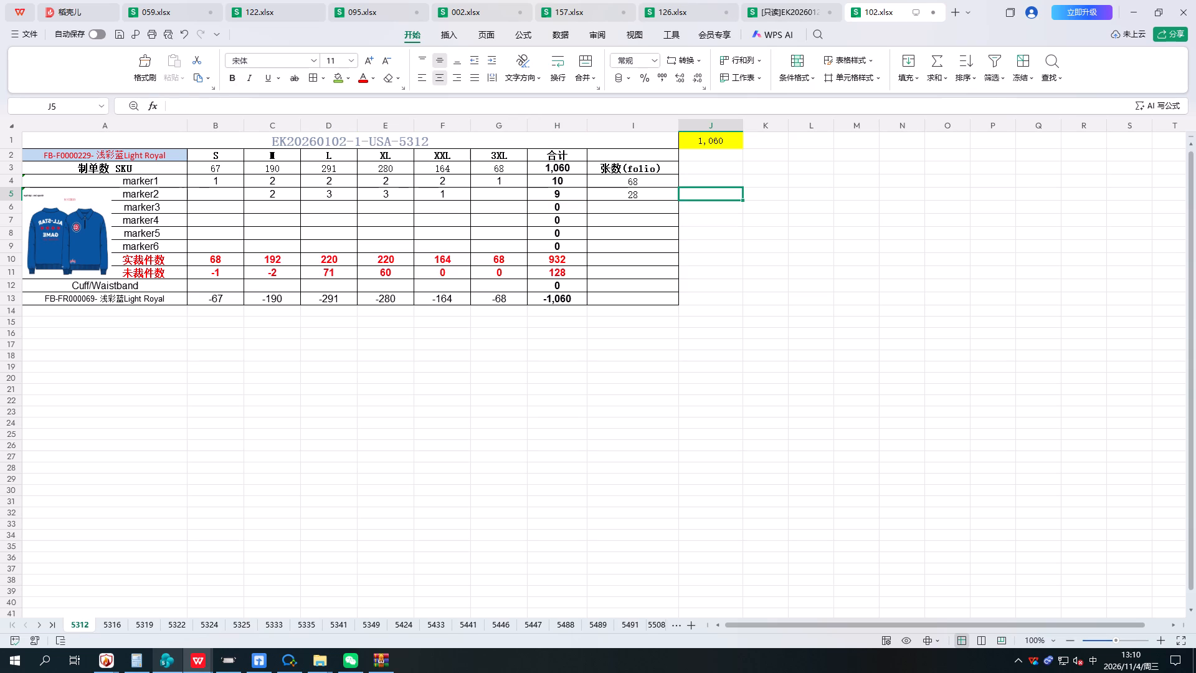
# Examine the uncut quantities (未裁件数) for L and XL against the empty marker3 row to work out its ratio.
pyautogui.press('Left')
pyautogui.press('Down')
pyautogui.press('Left')
pyautogui.press('Left')
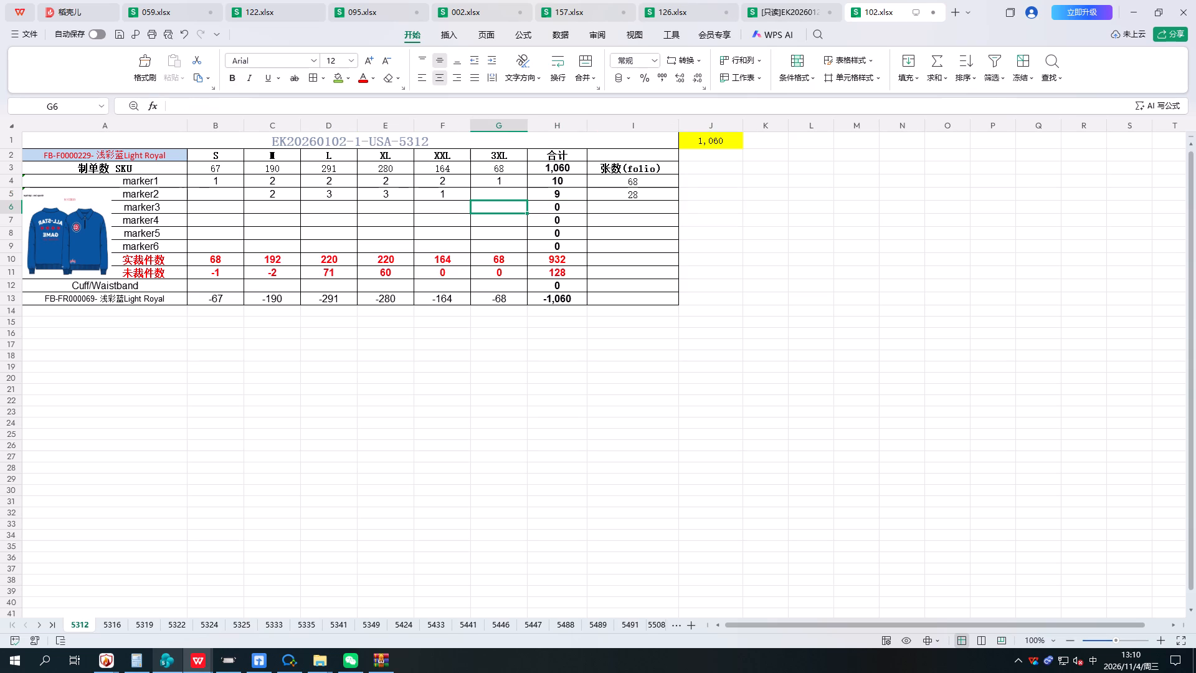
pyautogui.press('Left')
pyautogui.press('Left')
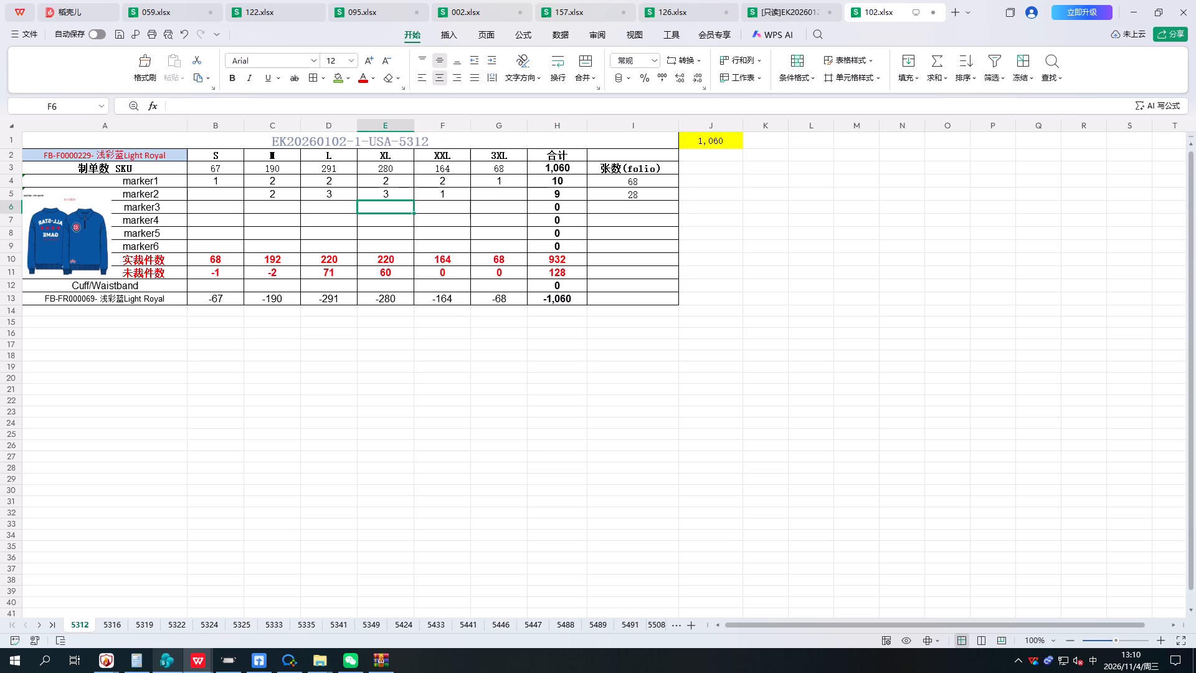
pyautogui.press('Left')
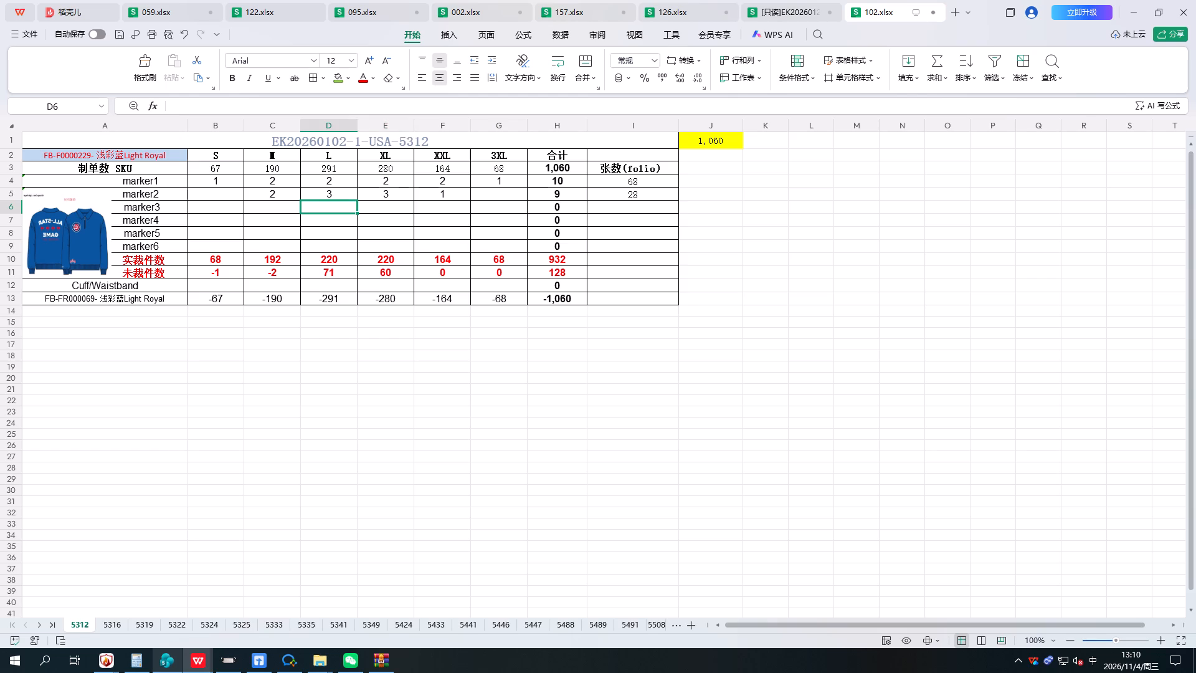
pyautogui.press('Right')
pyautogui.press('Left')
pyautogui.press('Right')
pyautogui.press('Left')
pyautogui.press('Right')
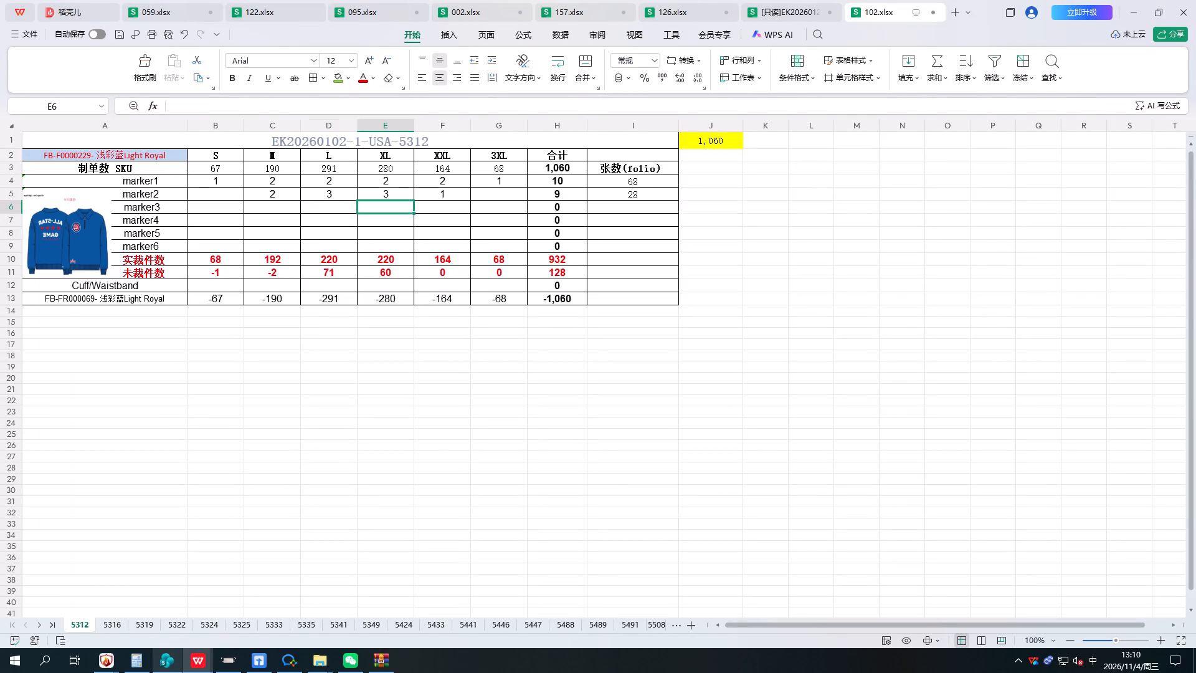
pyautogui.press('Right')
pyautogui.press('Left')
pyautogui.press('Left')
pyautogui.press('Right')
pyautogui.press('Left')
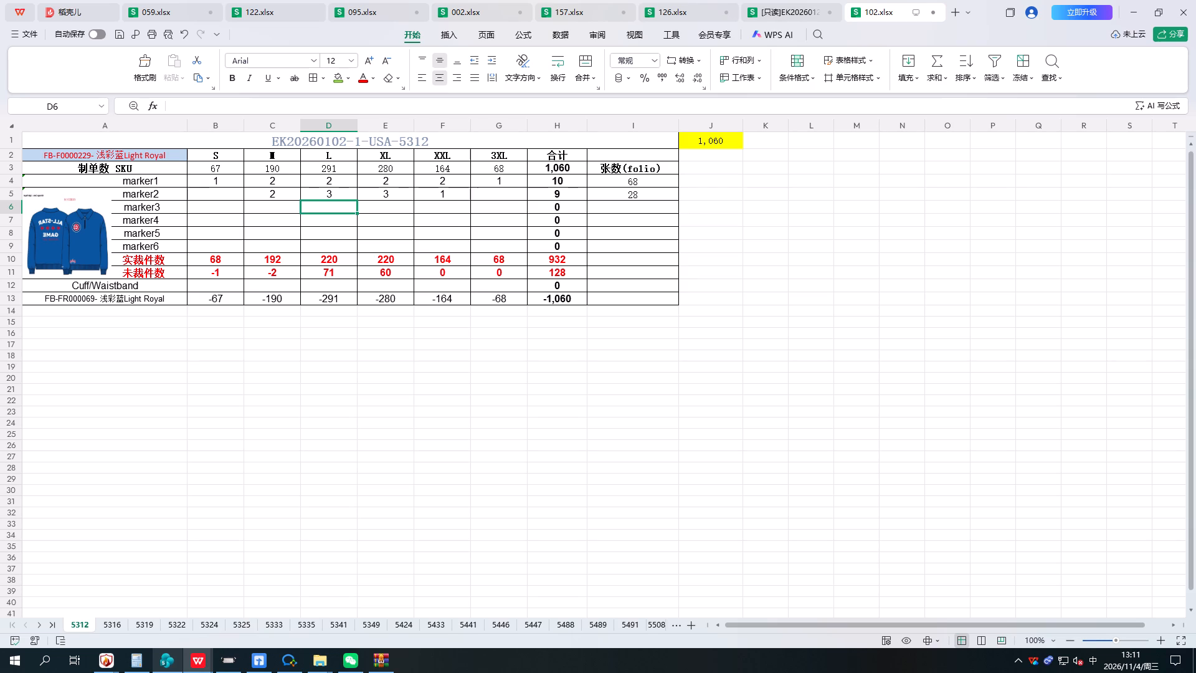
# Go to the folio count (张数) cell for marker3.
pyautogui.press('Right')
pyautogui.press('Right')
pyautogui.press('Right')
pyautogui.press('Right')
pyautogui.press('Right')
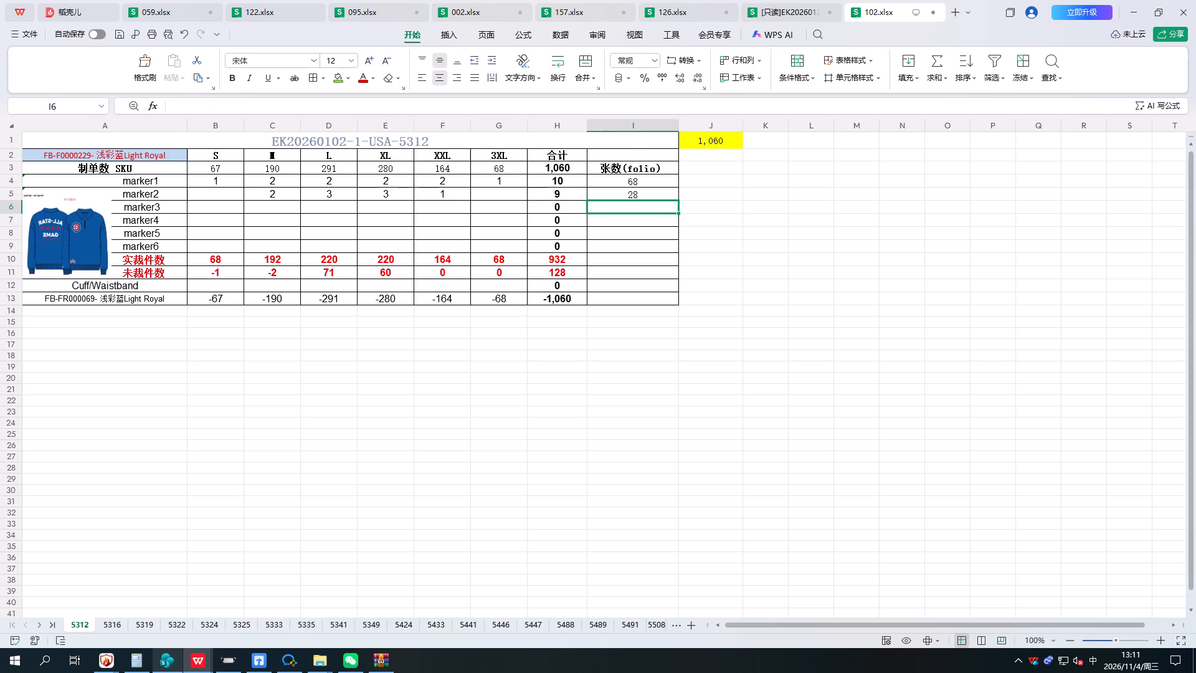